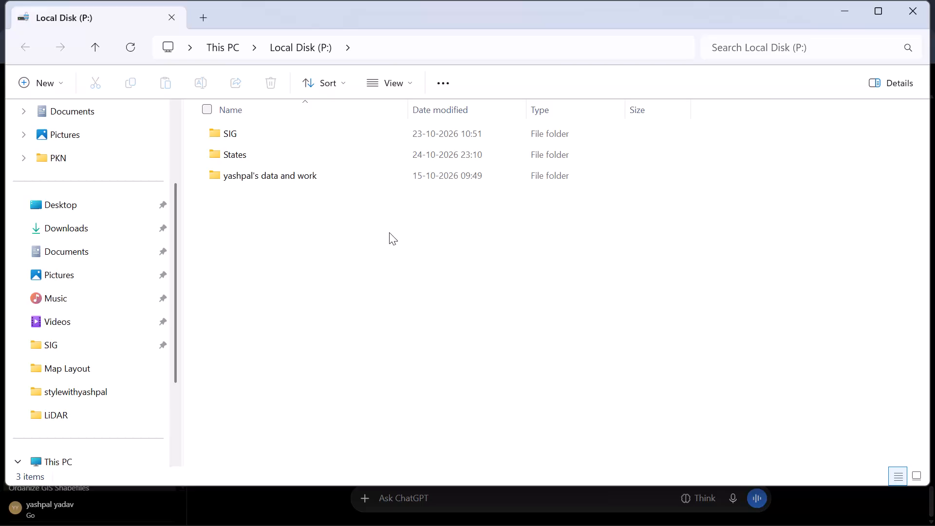
Check the properties of the States folder on Local Disk (P:).
left_click(389, 232)
left_click(390, 148)
right_click(390, 148)
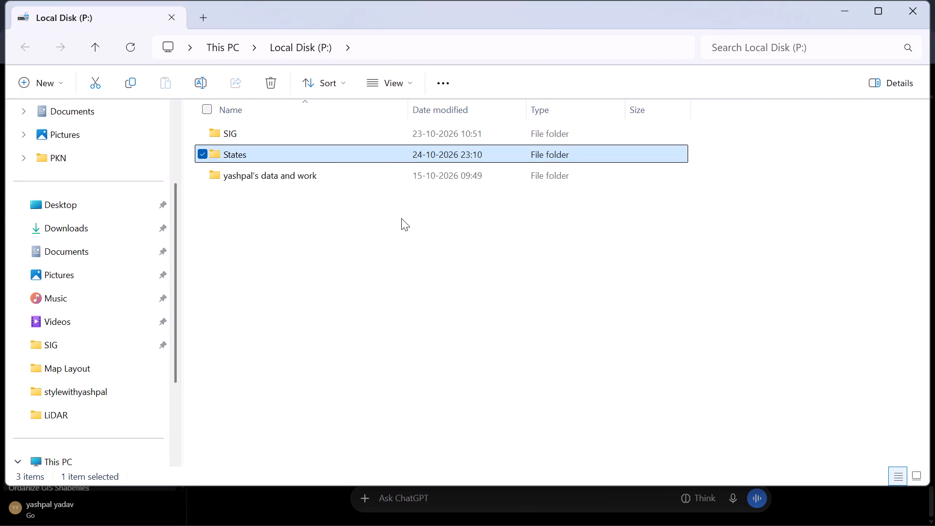
left_click(483, 428)
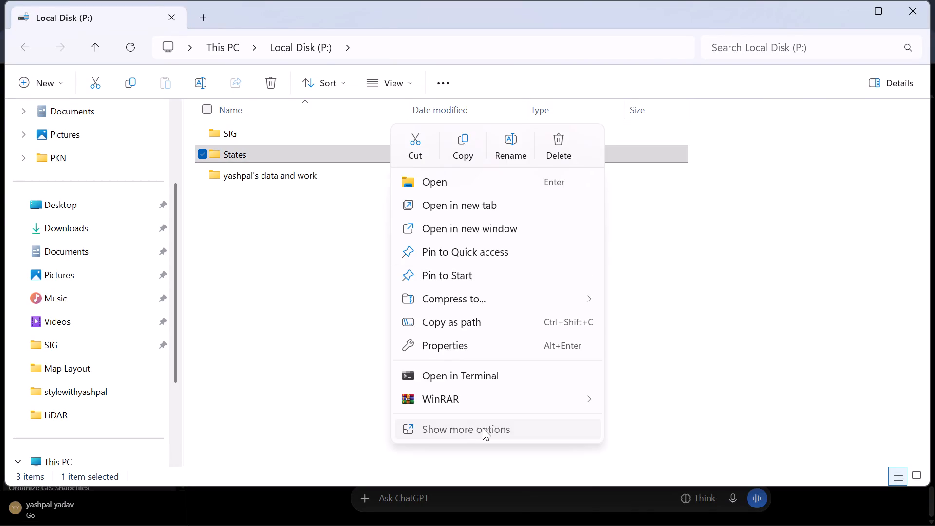
left_click(453, 506)
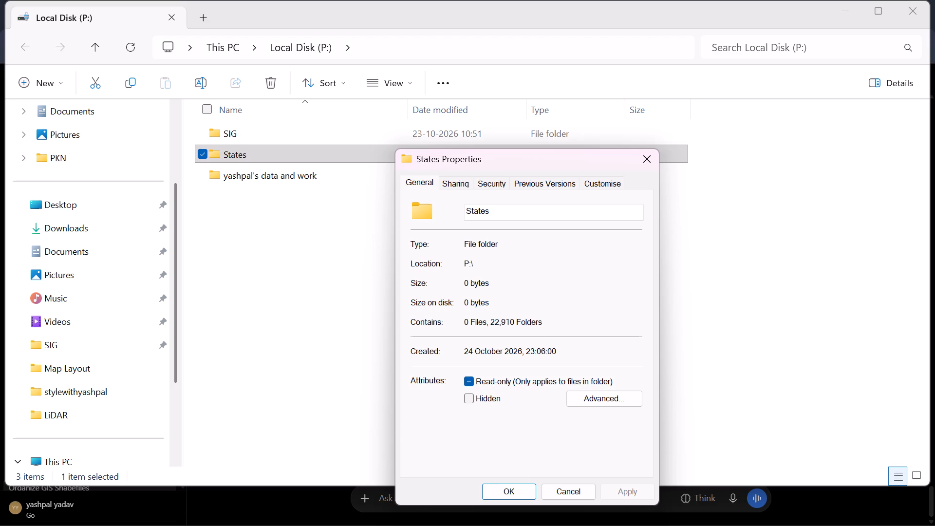
left_click(636, 159)
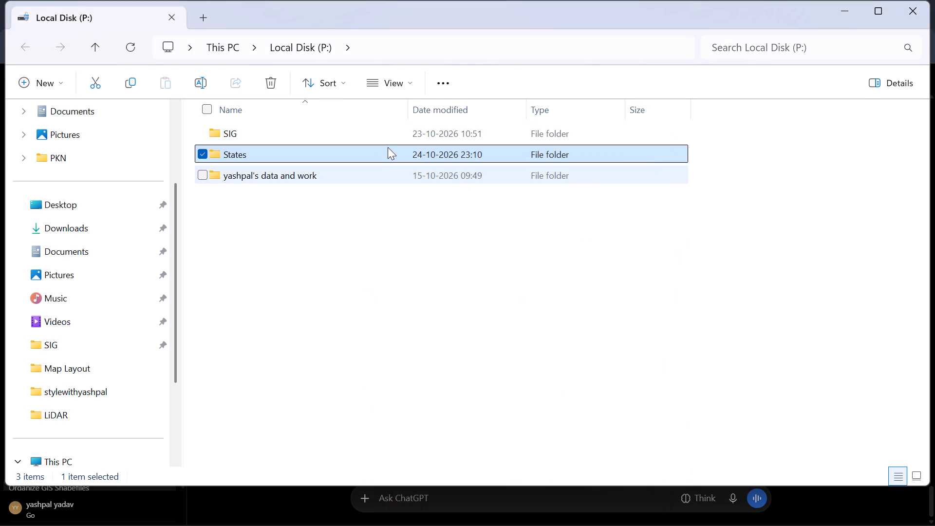
Refresh Local Disk (P:) and look through the state folders inside States, returning to the drive's root.
left_click(397, 302)
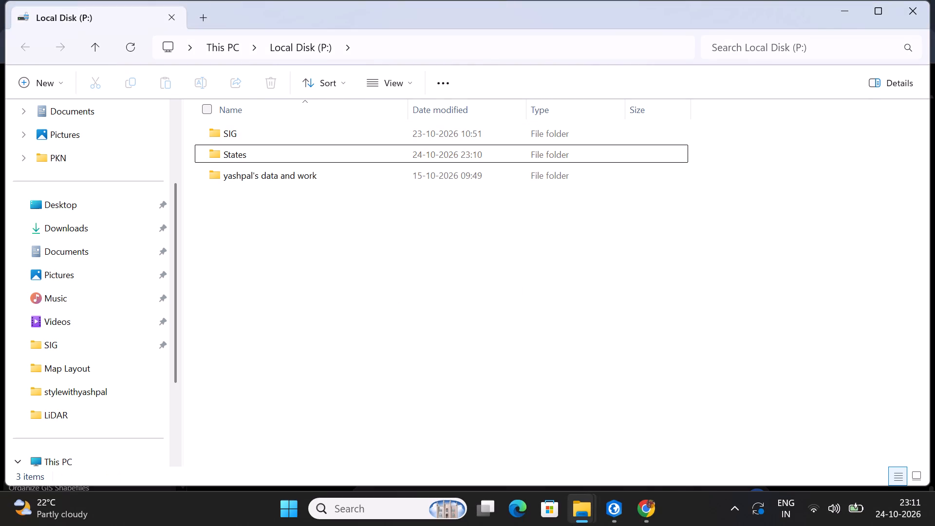
left_click(603, 448)
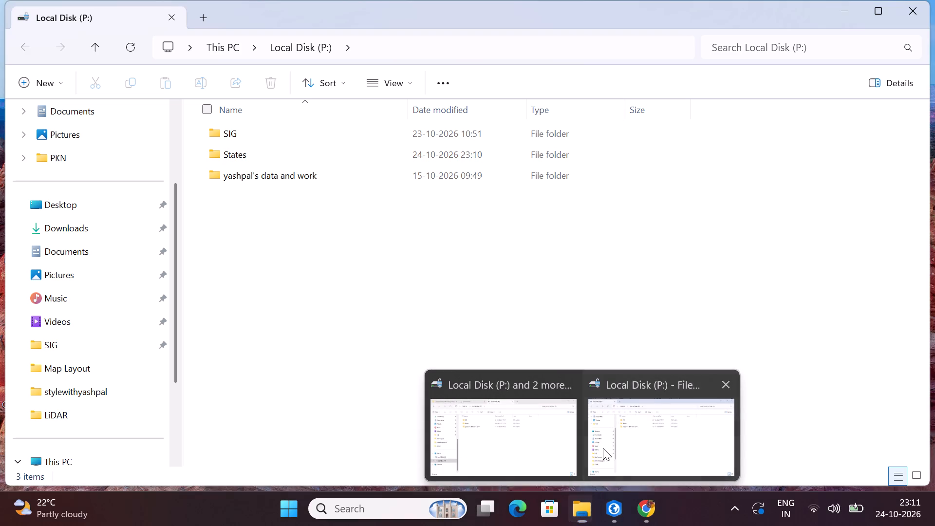
left_click(445, 292)
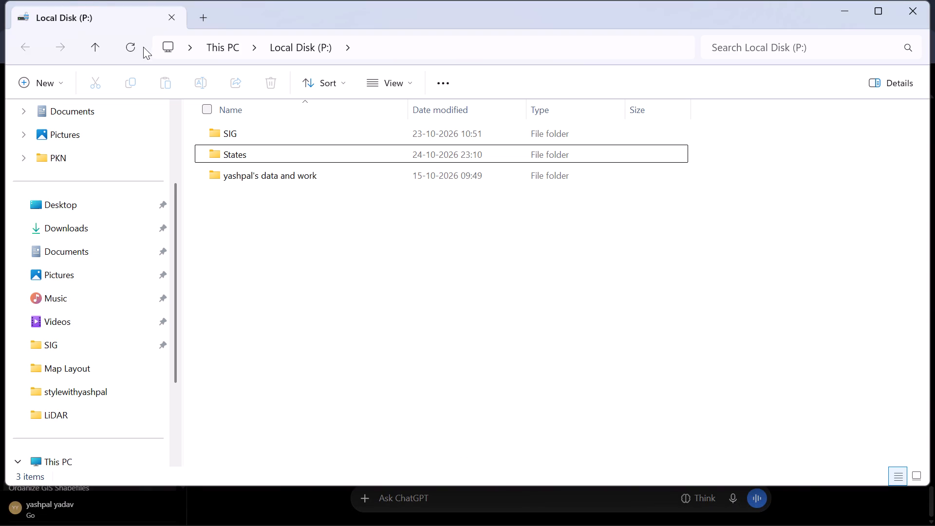
double_click(133, 48)
double_click(232, 156)
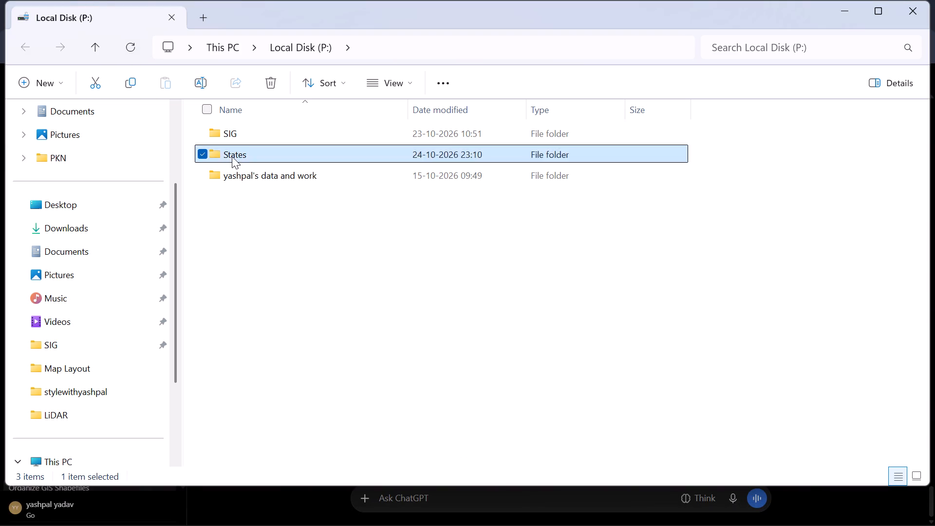
scroll(283, 268, "down", 9)
scroll(284, 269, "up", 6)
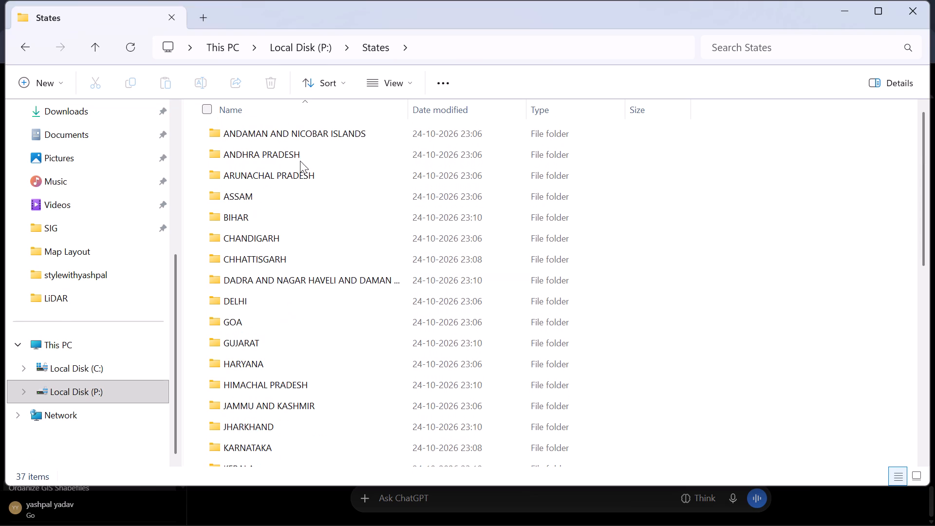
left_click(94, 47)
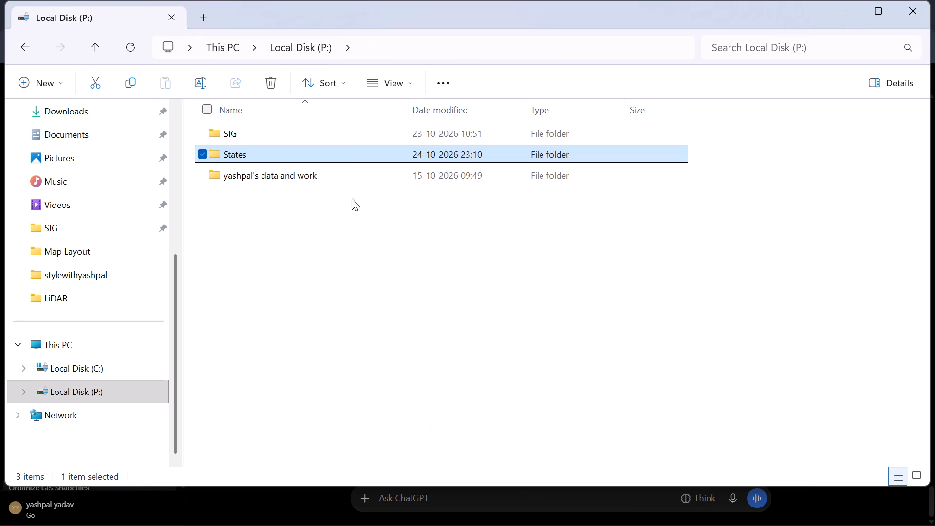
Check the properties of the States folder on Local Disk (P:) again.
right_click(350, 158)
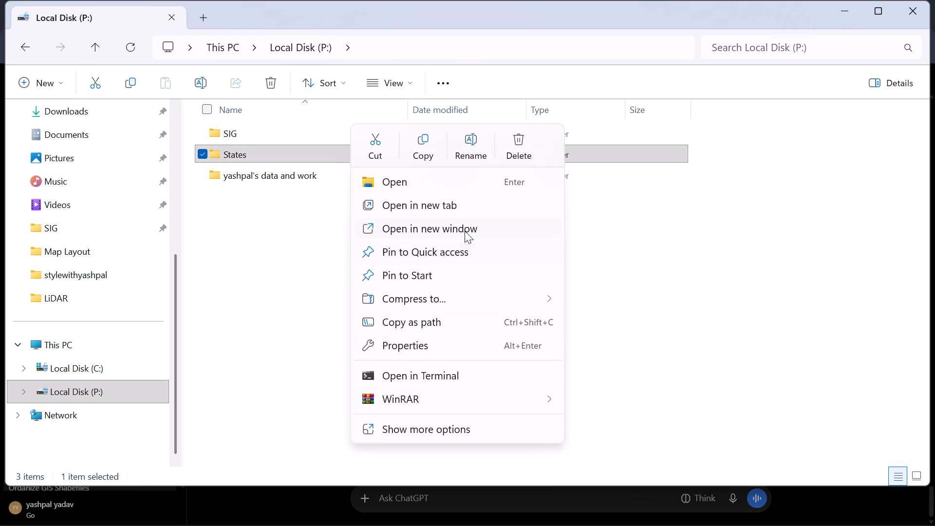
left_click(416, 431)
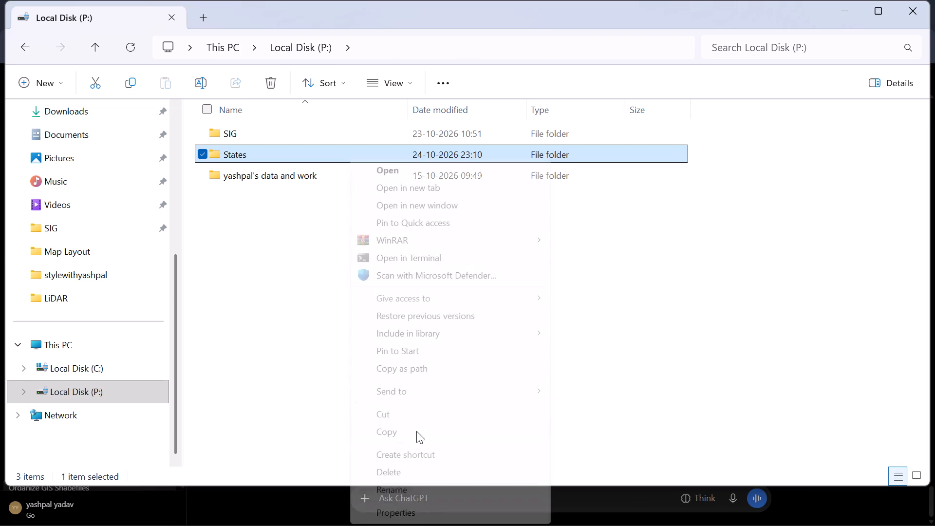
left_click(414, 509)
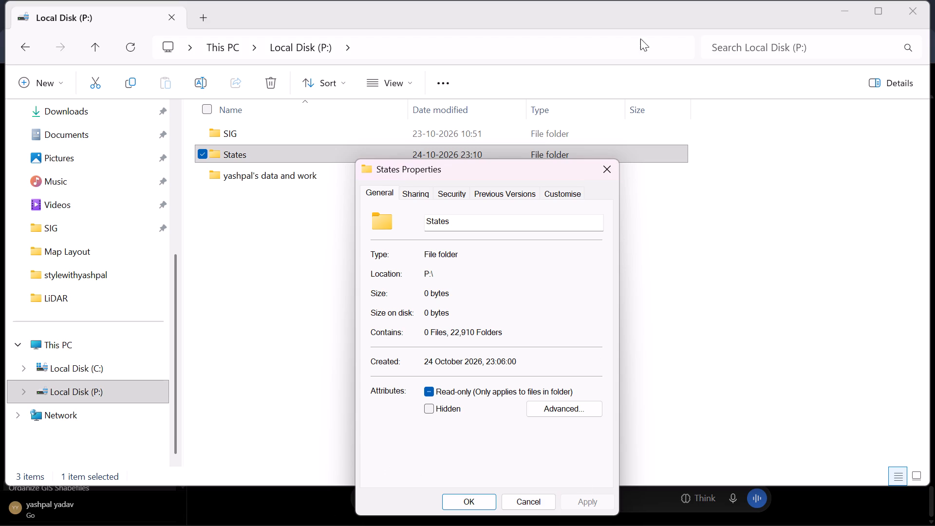
left_click(606, 164)
left_click(637, 300)
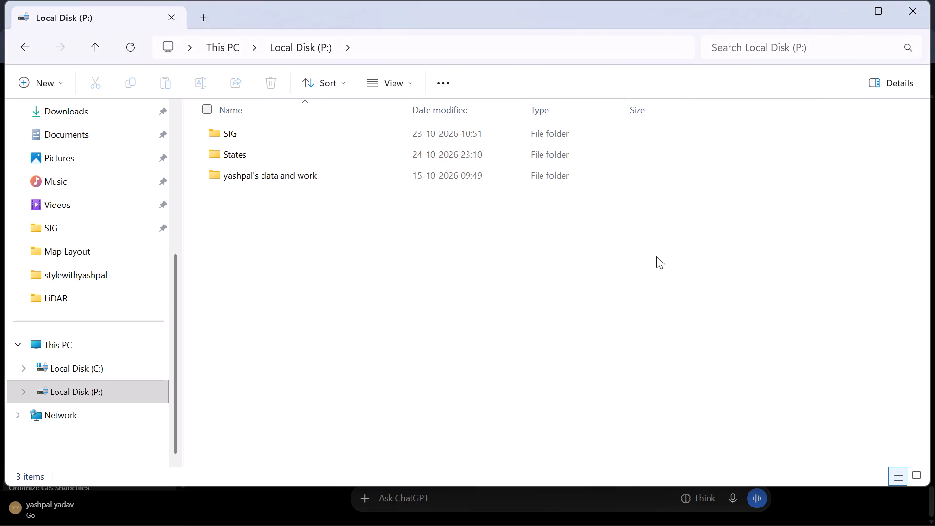
Close this File Explorer window and switch to ArcGIS Pro.
left_click(925, 11)
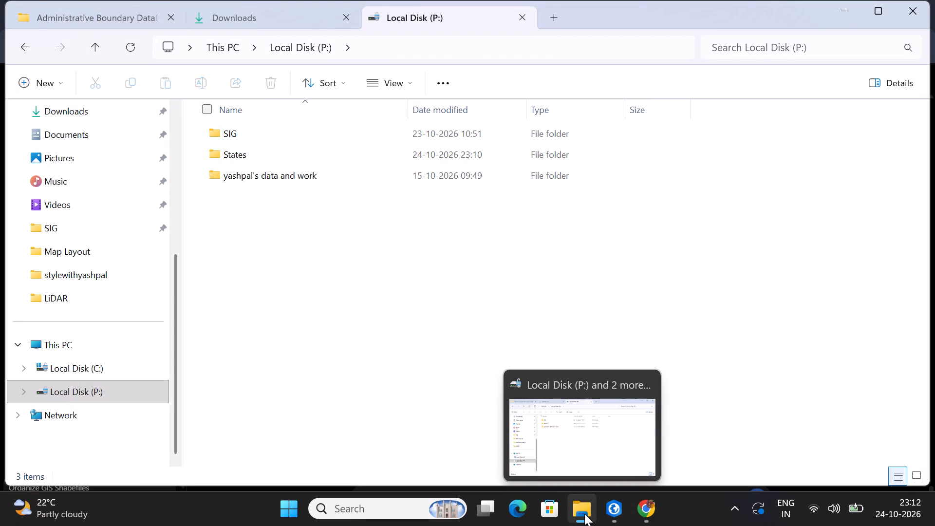
left_click(609, 507)
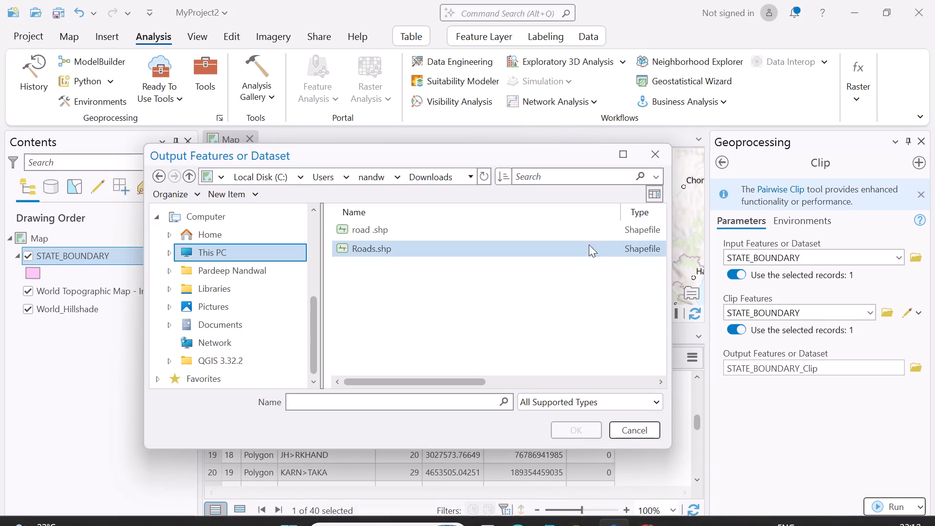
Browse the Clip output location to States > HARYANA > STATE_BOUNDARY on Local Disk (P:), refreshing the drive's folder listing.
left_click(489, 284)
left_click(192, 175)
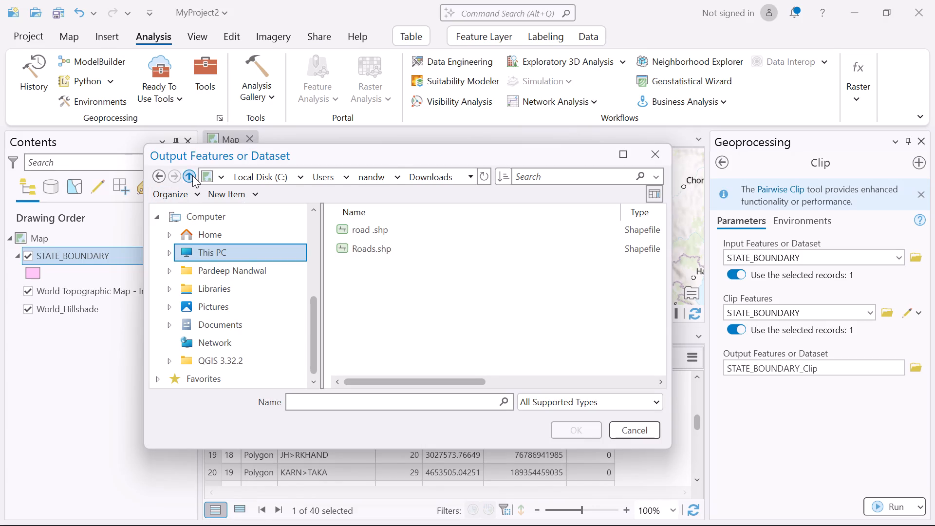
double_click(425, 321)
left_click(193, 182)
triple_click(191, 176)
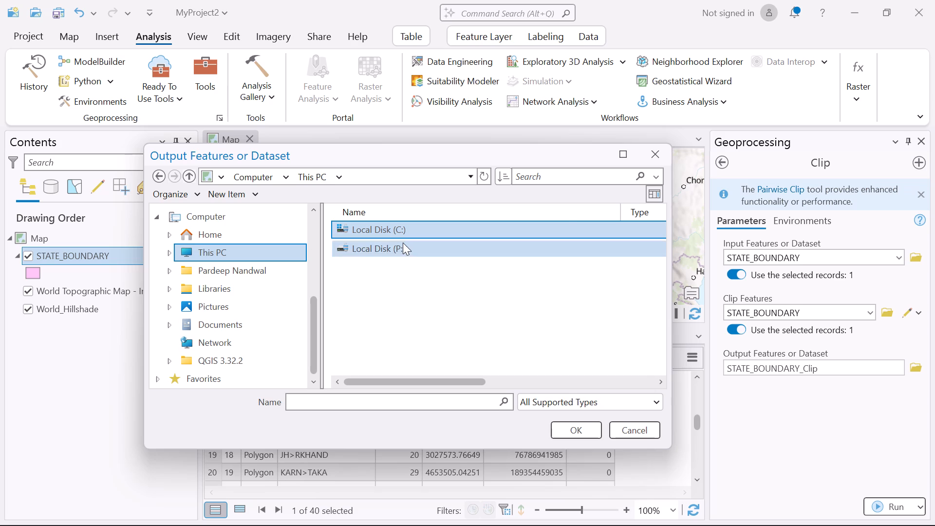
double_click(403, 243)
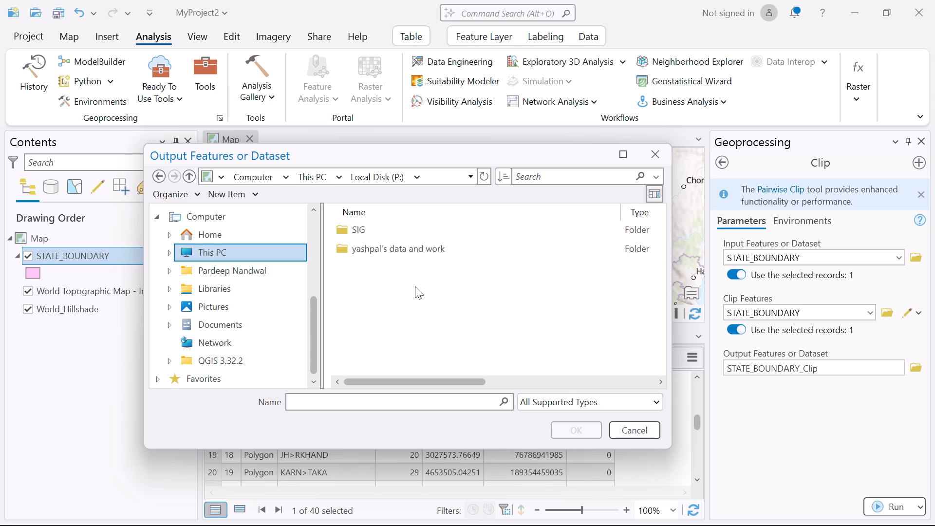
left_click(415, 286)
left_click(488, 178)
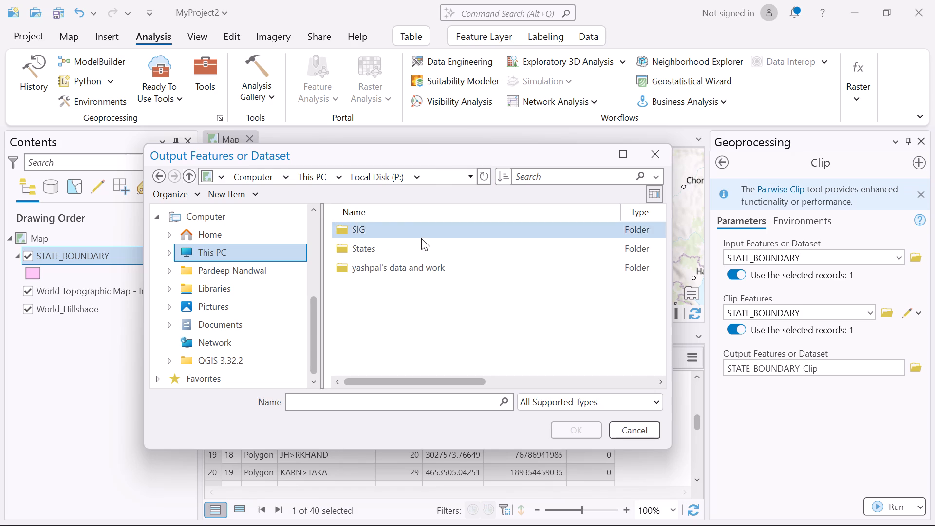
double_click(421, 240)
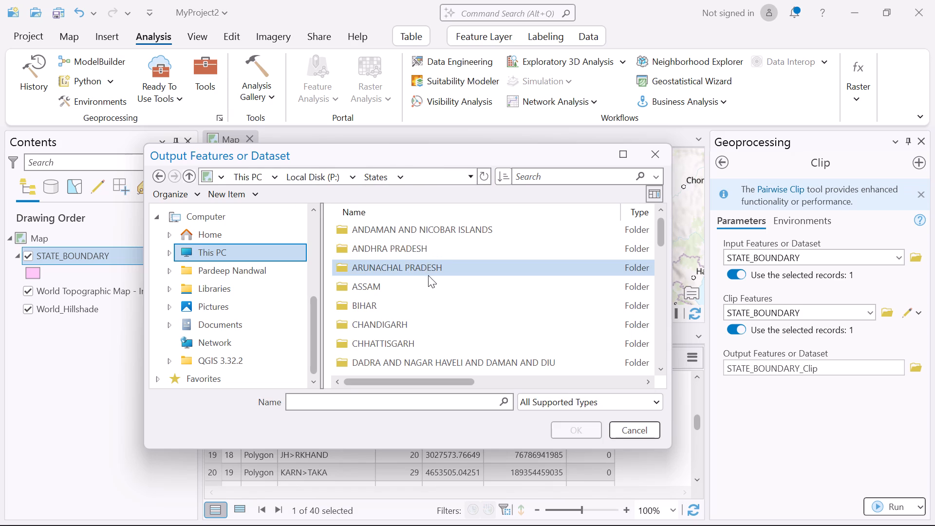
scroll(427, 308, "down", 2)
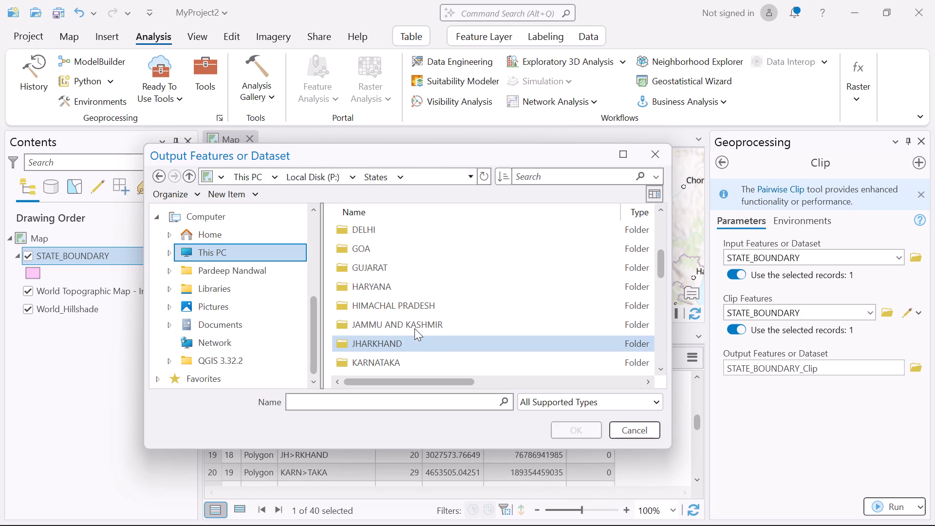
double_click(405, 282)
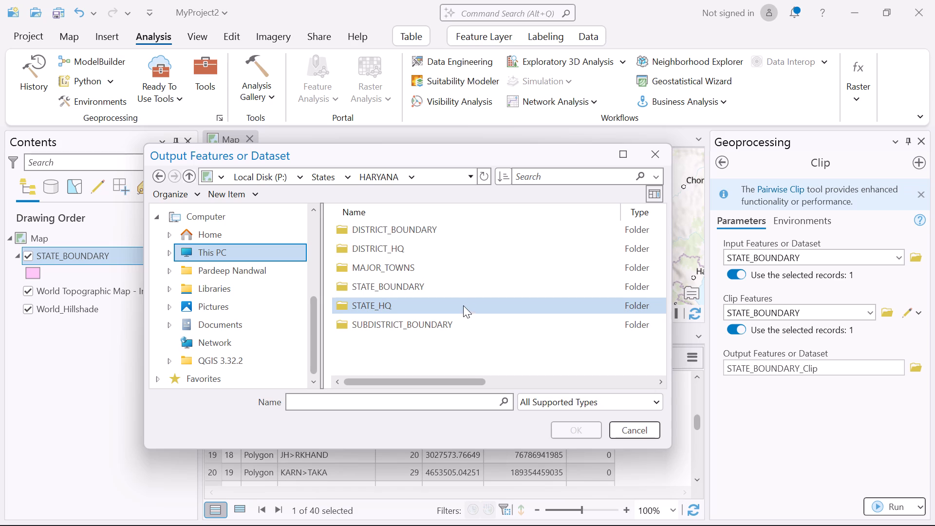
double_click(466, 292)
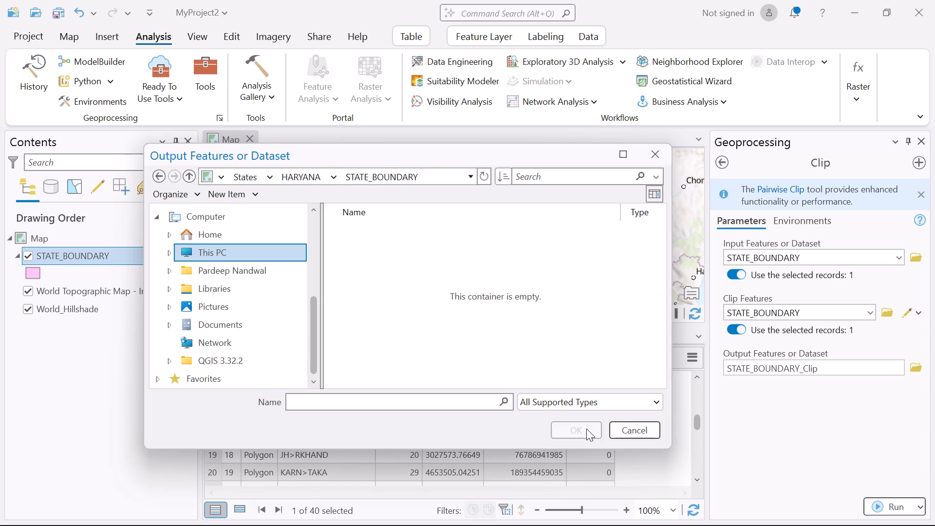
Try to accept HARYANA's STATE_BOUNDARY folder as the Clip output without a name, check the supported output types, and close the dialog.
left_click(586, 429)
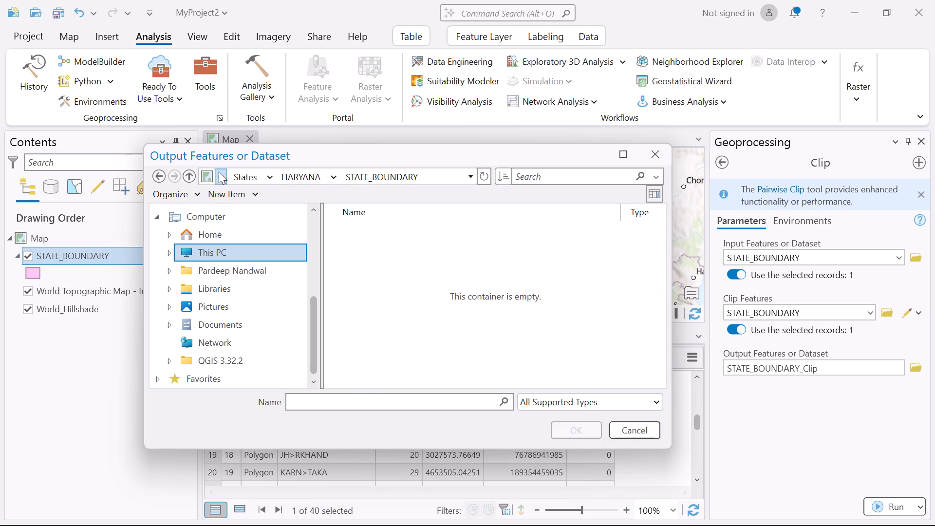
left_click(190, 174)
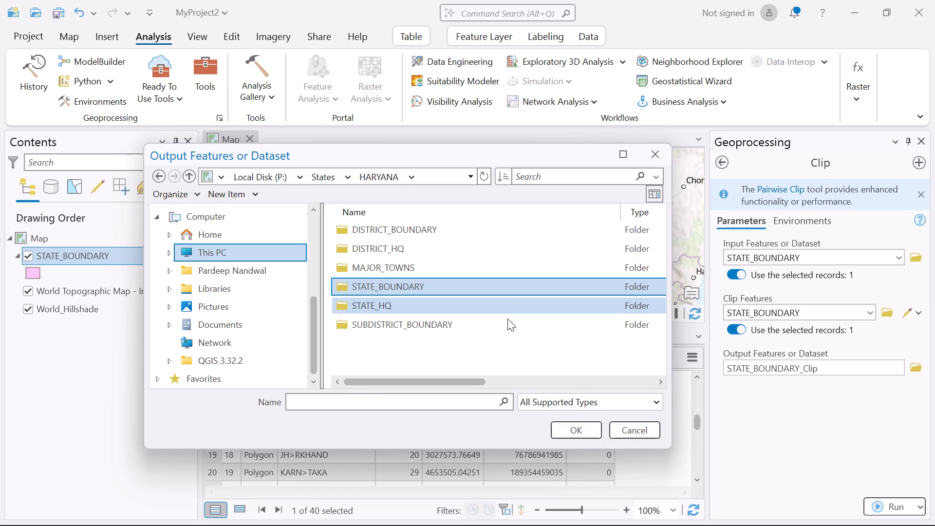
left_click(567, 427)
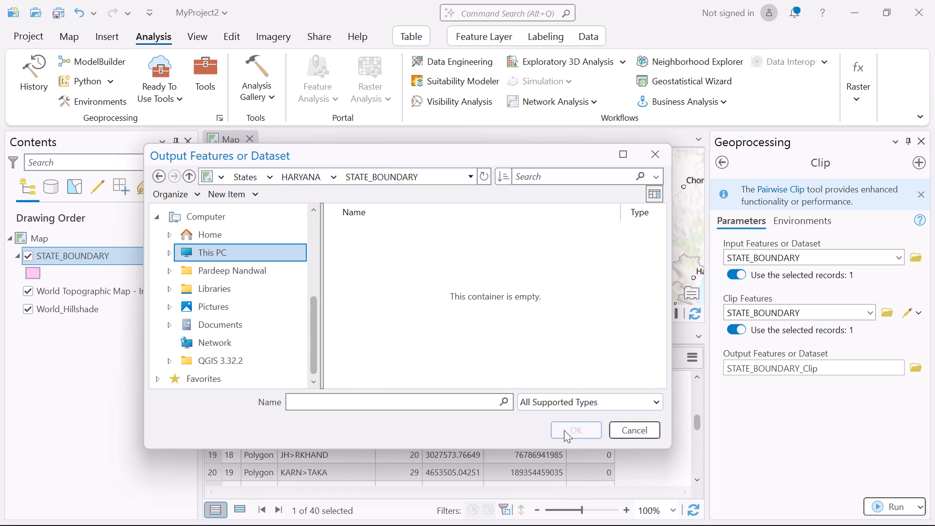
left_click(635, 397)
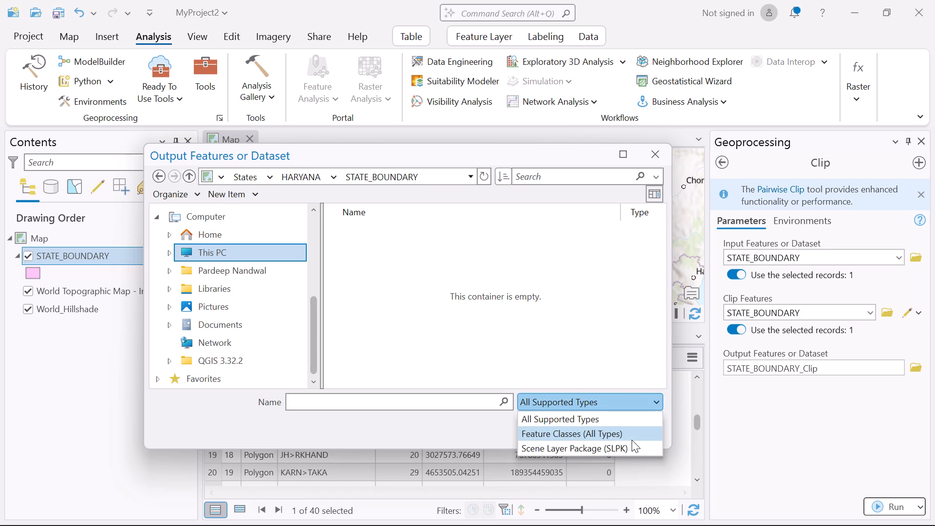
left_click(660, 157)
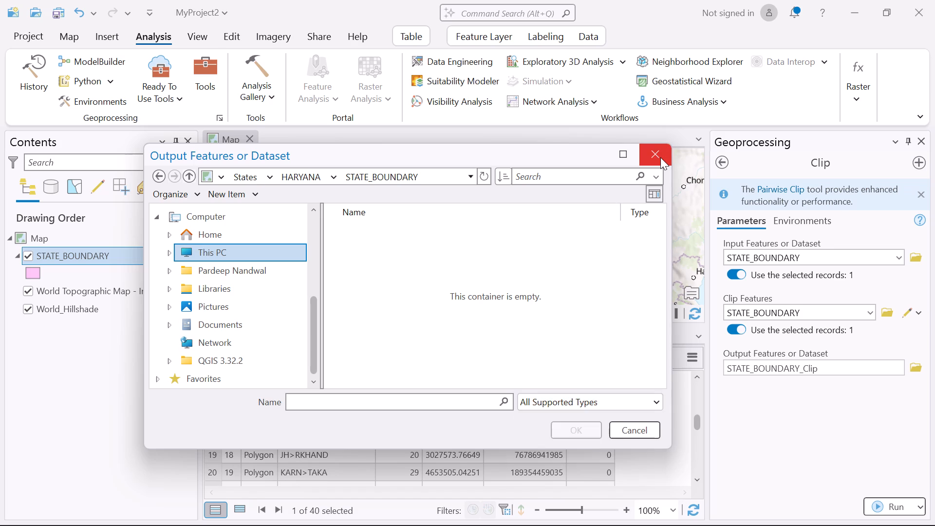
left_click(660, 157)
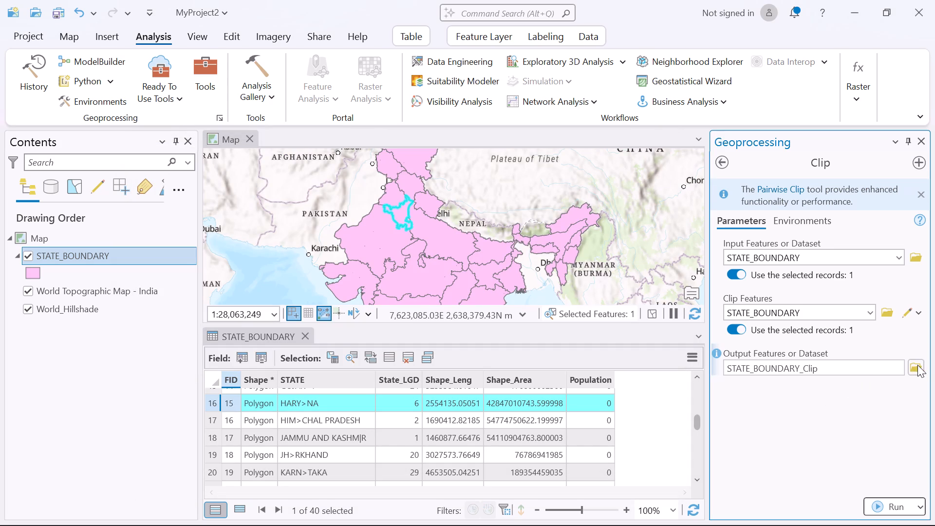
Browse the Clip output location to States > HARYANA > STATE_BOUNDARY on Local Disk (P:).
left_click(918, 365)
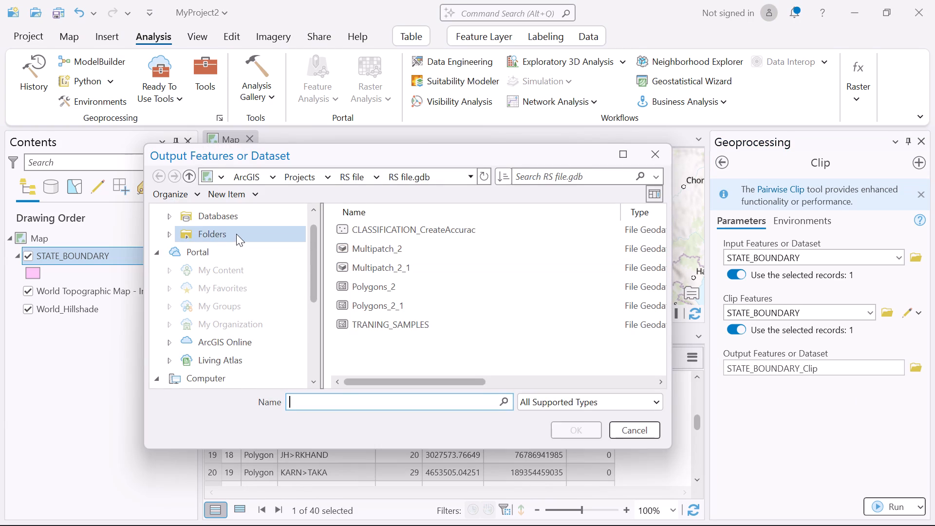
scroll(248, 267, "up", 3)
scroll(248, 267, "down", 1)
scroll(248, 267, "up", 1)
scroll(249, 273, "down", 6)
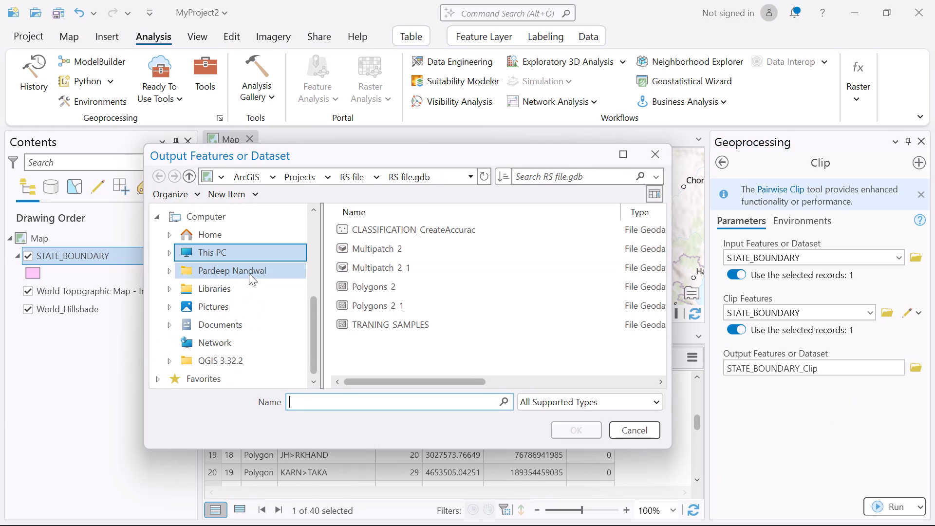
scroll(246, 295, "down", 5)
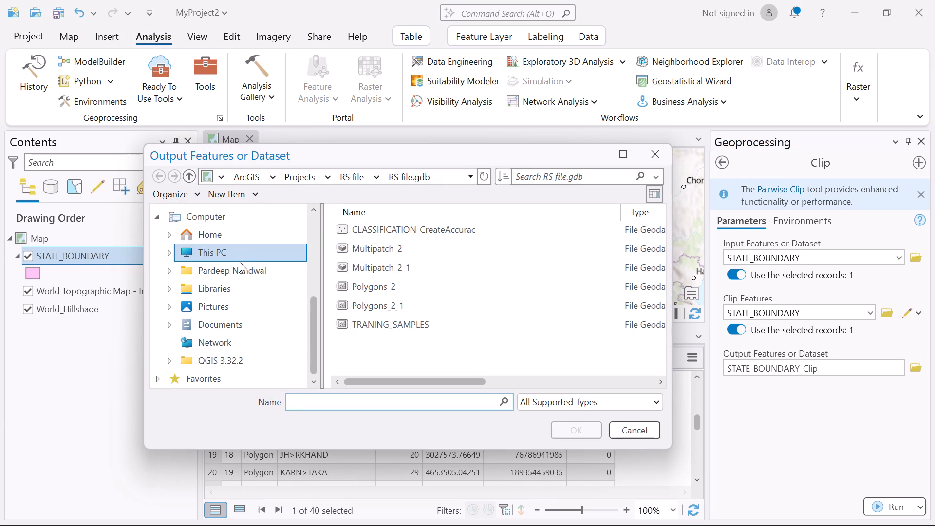
left_click(238, 250)
double_click(407, 244)
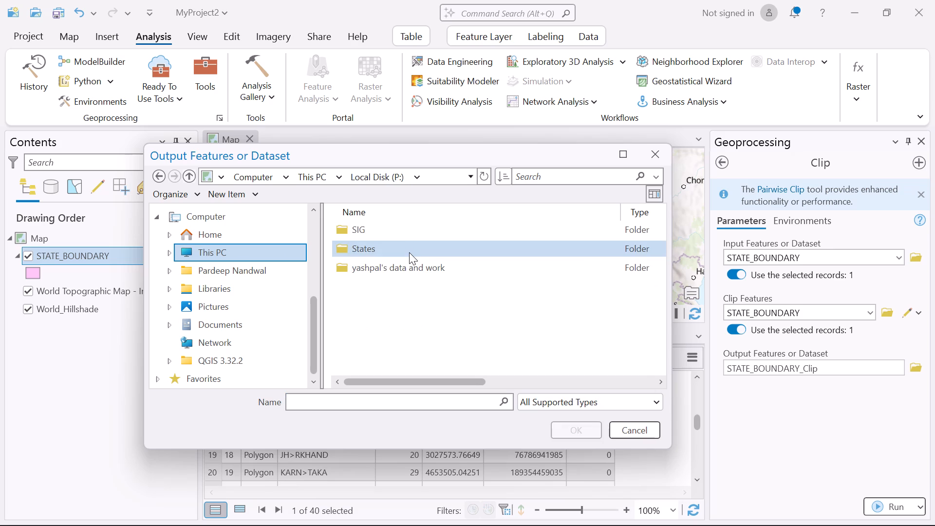
double_click(409, 252)
scroll(416, 314, "down", 1)
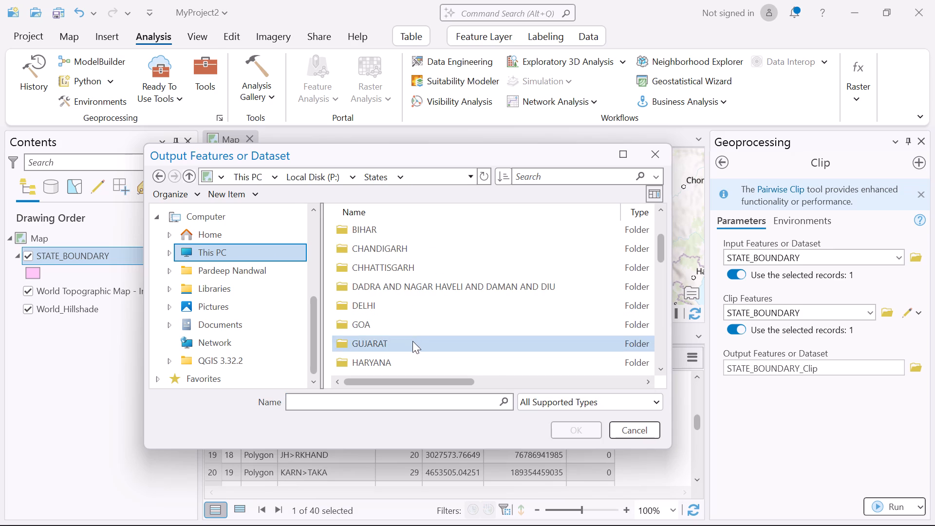
double_click(406, 361)
left_click(412, 287)
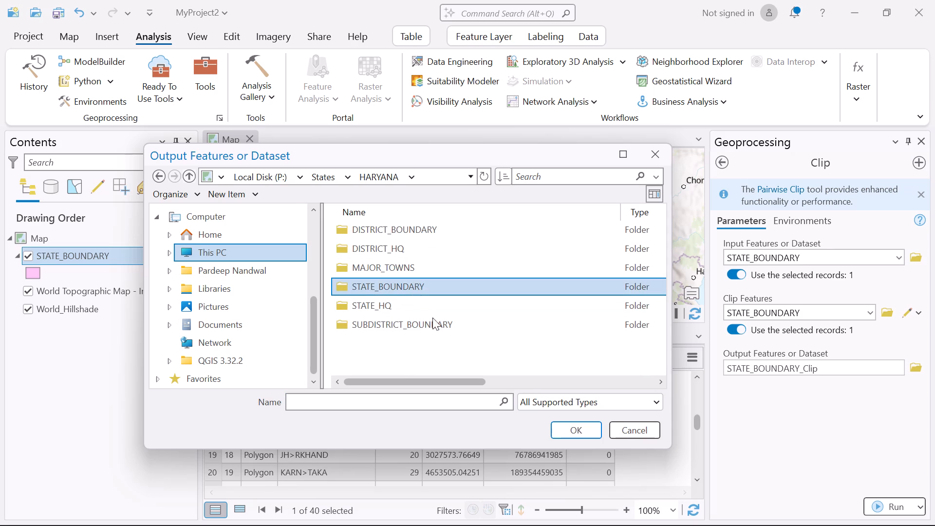
left_click(582, 428)
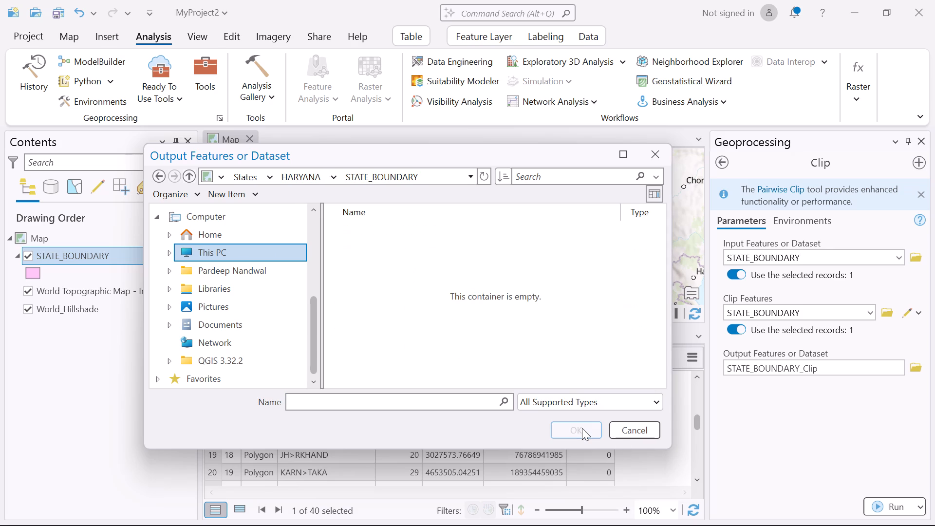
left_click(582, 428)
Name the Clip output Haryana_State_Boundary and accept it in HARYANA's STATE_BOUNDARY folder.
left_click(473, 406)
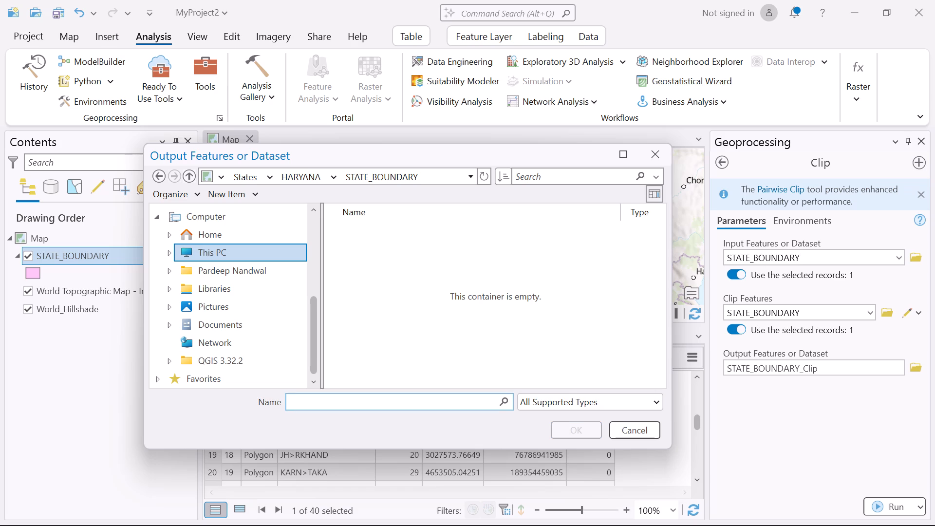
type("Har")
type("yana")
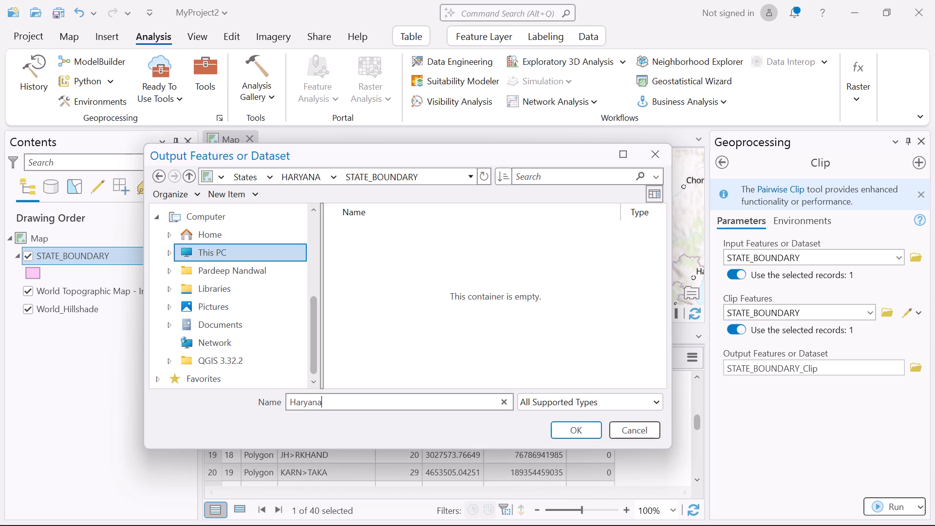
key("shift+underscore")
key("b")
key("BackSpace")
type("Satae")
key("BackSpace")
key("BackSpace")
key("BackSpace")
key("BackSpace")
type("tate")
key("shift+underscore")
type("Ba")
key("BackSpace")
type("oun")
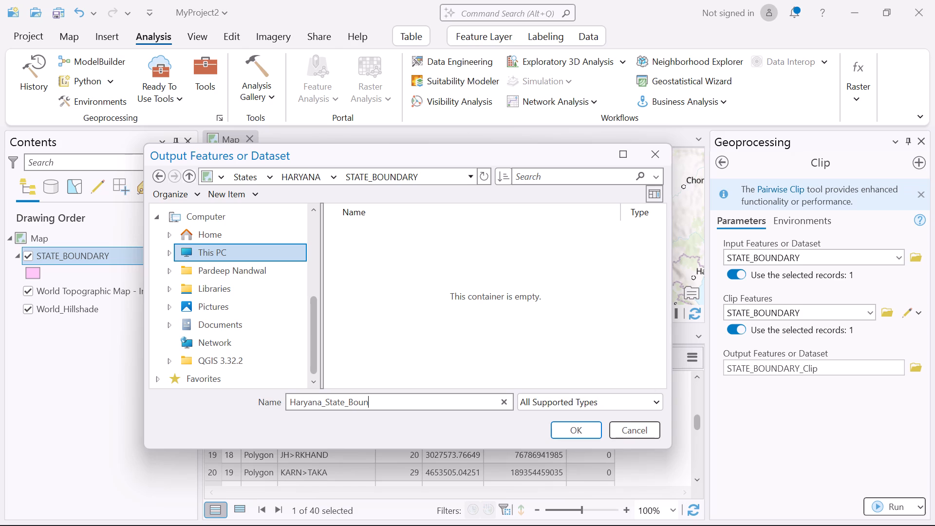
type("dary")
key("period")
key("BackSpace")
left_click(574, 432)
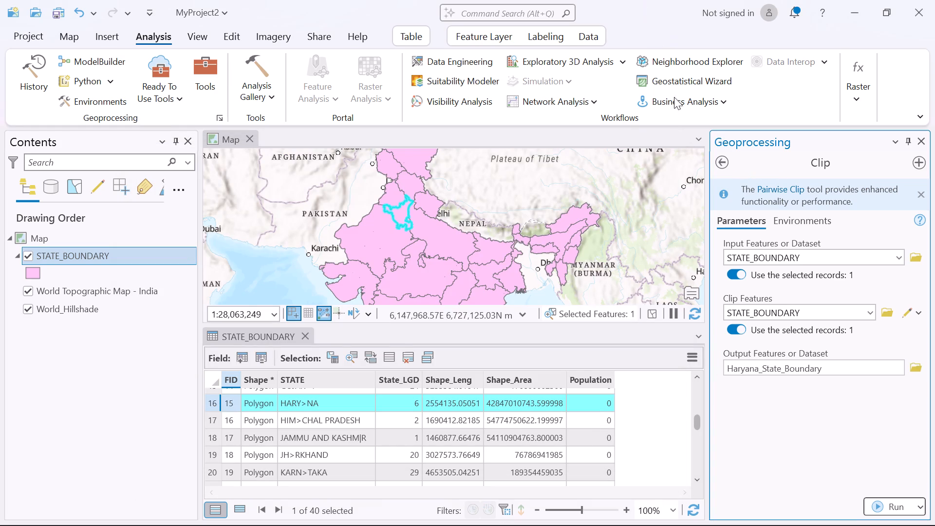
Run the Clip tool on the selected Haryana record.
left_click(900, 510)
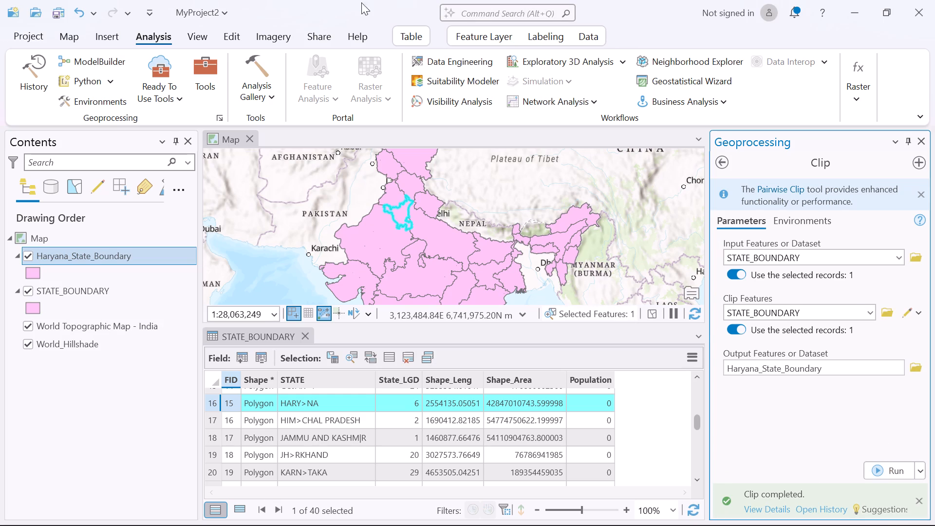
Hide the STATE_BOUNDARY layer and examine the clipped Haryana boundary on the map.
left_click_drag(468, 238, 461, 221)
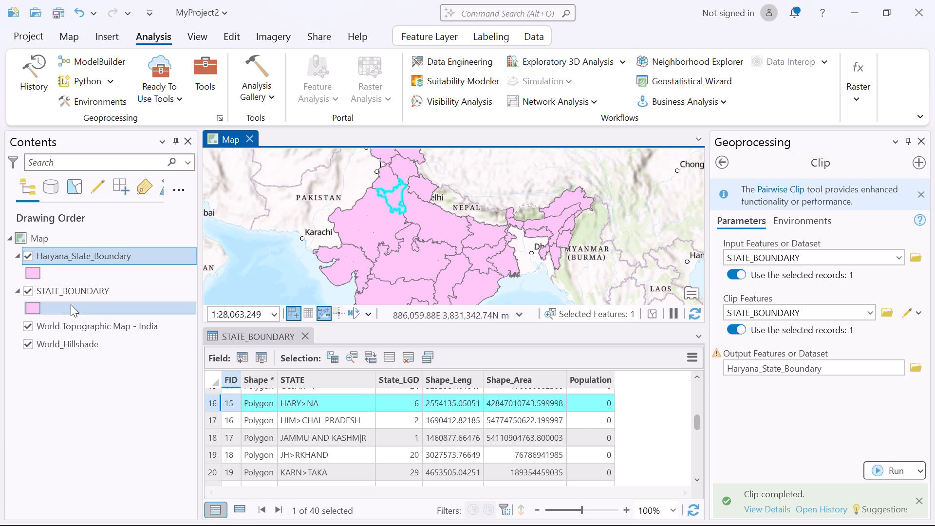
left_click(24, 288)
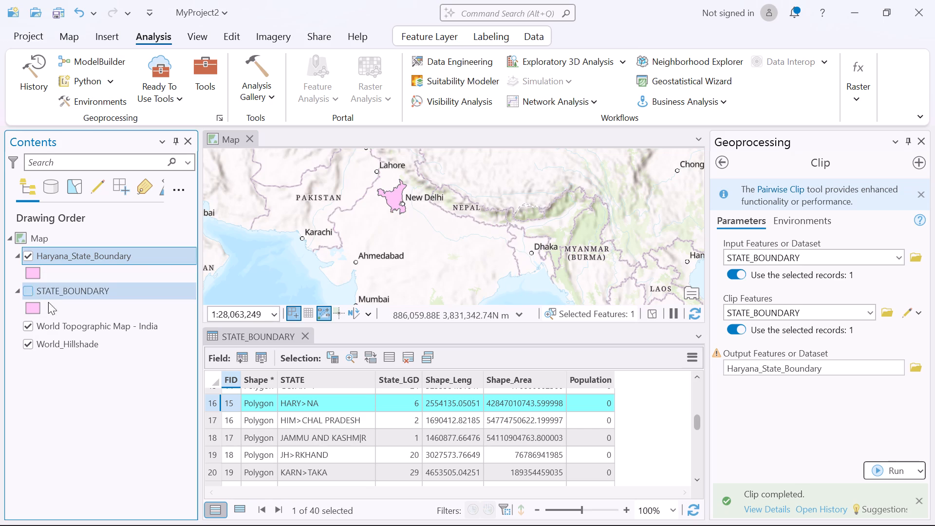
scroll(389, 233, "up", 4)
left_click_drag(444, 176, 463, 235)
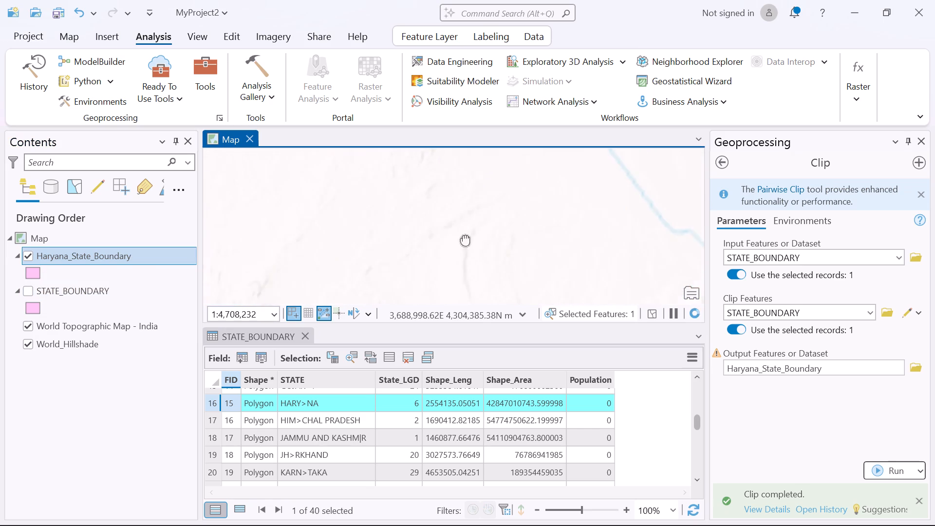
left_click_drag(463, 235, 465, 263)
left_click_drag(460, 211, 457, 282)
scroll(394, 244, "up", 2)
scroll(394, 244, "down", 3)
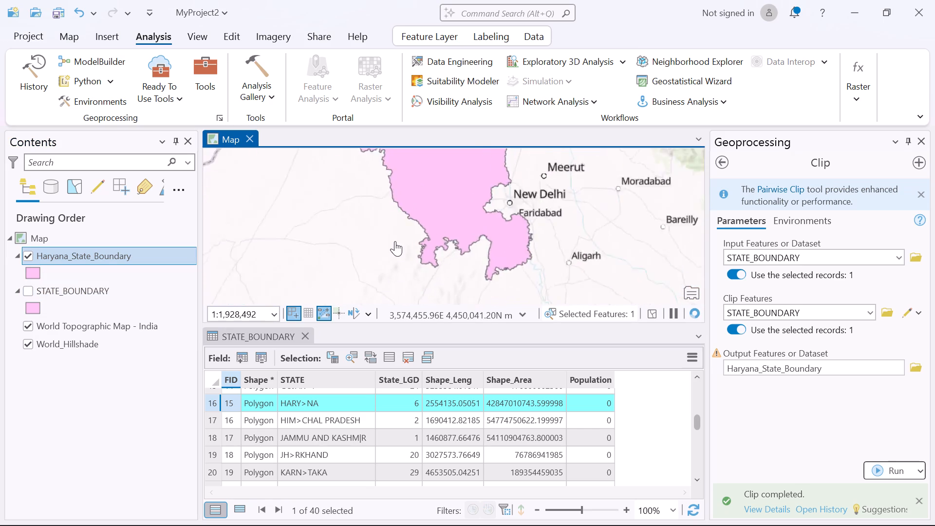
left_click_drag(546, 194, 484, 244)
left_click_drag(405, 218, 528, 223)
left_click_drag(389, 232, 517, 232)
left_click_drag(437, 221, 477, 225)
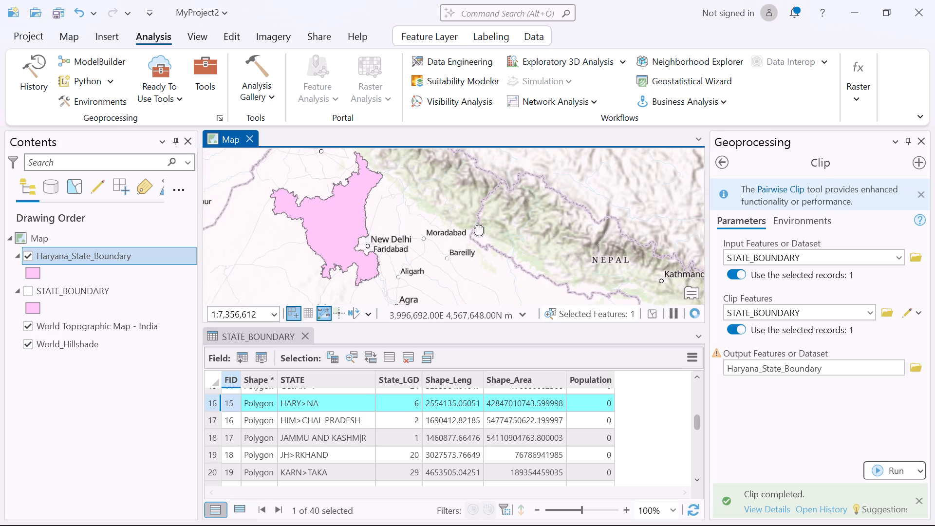
left_click_drag(477, 225, 488, 229)
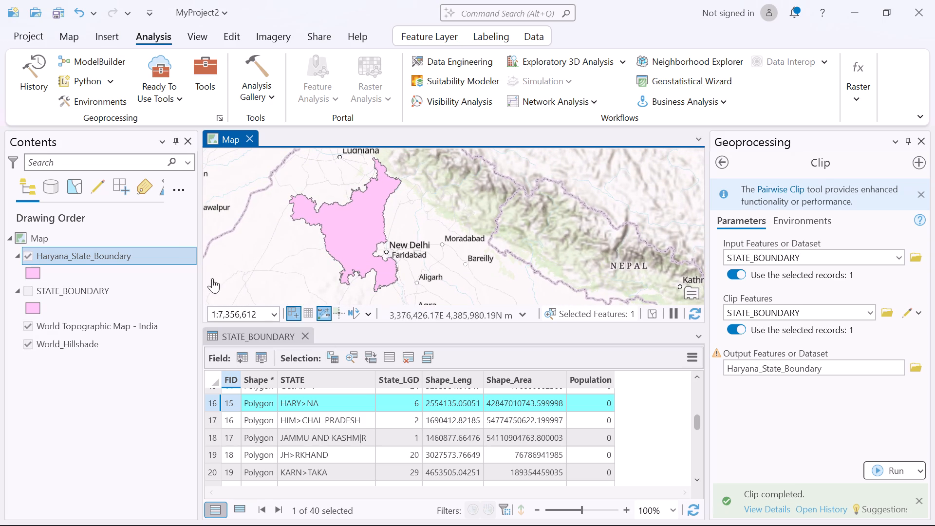
Remove the STATE_BOUNDARY layer from the map.
right_click(78, 287)
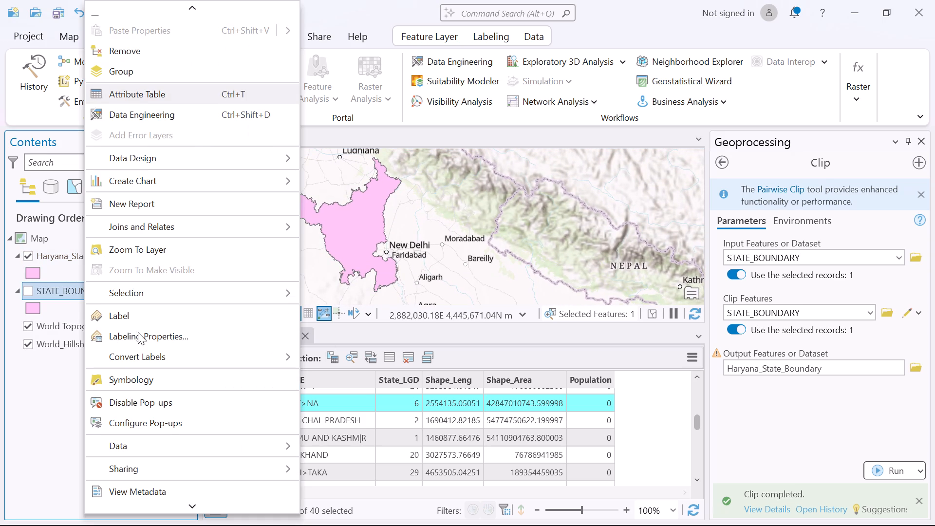
left_click(124, 51)
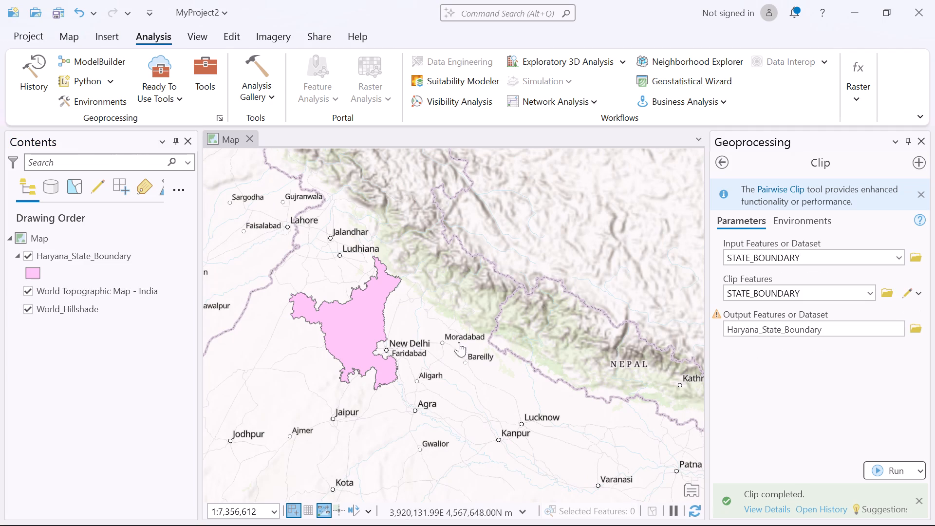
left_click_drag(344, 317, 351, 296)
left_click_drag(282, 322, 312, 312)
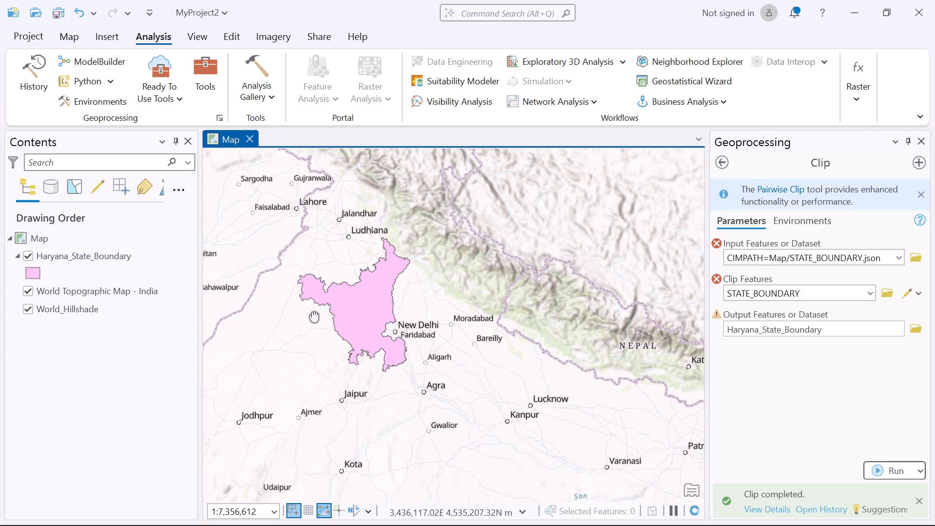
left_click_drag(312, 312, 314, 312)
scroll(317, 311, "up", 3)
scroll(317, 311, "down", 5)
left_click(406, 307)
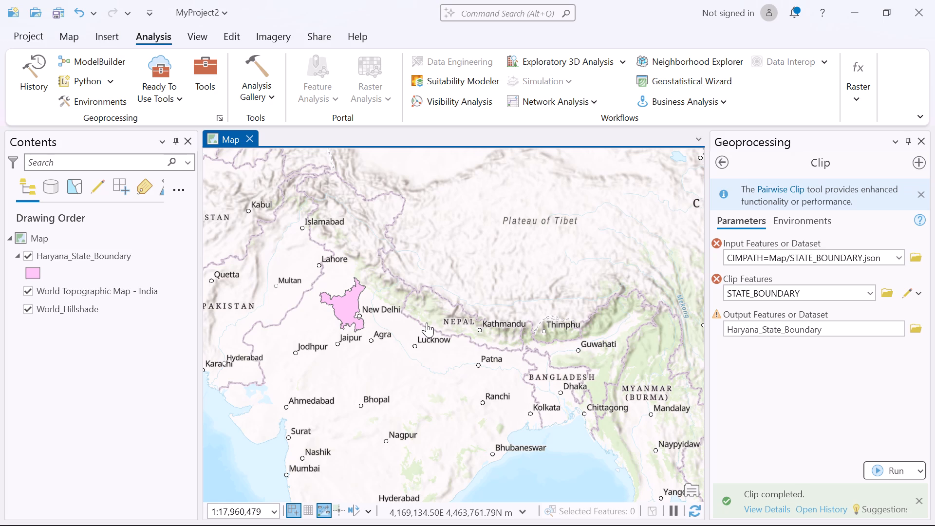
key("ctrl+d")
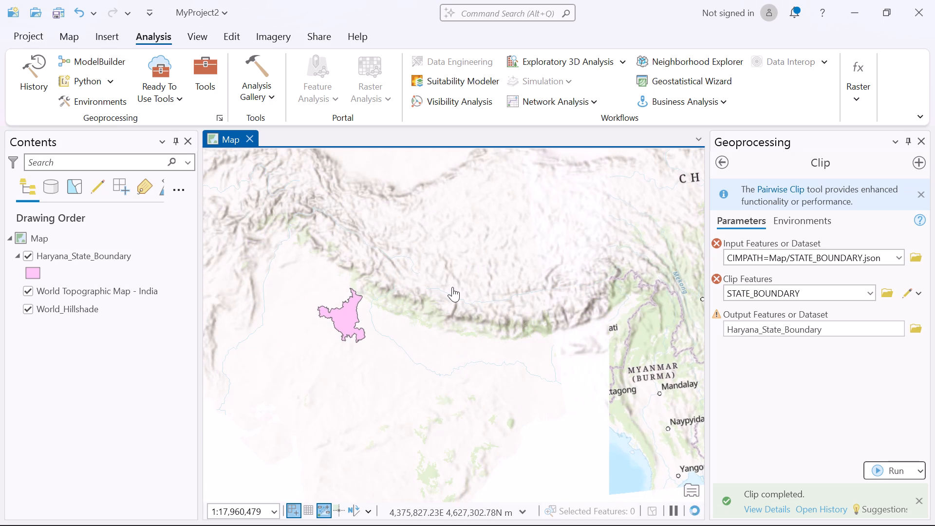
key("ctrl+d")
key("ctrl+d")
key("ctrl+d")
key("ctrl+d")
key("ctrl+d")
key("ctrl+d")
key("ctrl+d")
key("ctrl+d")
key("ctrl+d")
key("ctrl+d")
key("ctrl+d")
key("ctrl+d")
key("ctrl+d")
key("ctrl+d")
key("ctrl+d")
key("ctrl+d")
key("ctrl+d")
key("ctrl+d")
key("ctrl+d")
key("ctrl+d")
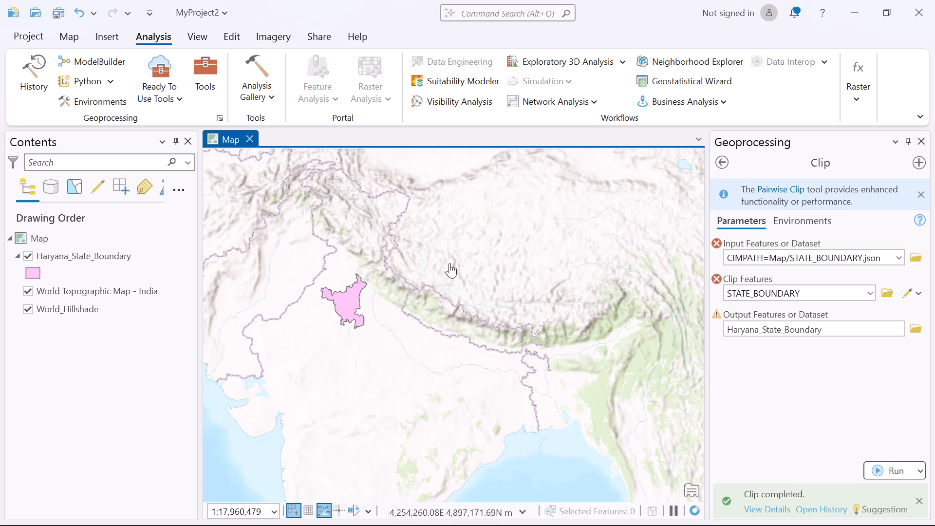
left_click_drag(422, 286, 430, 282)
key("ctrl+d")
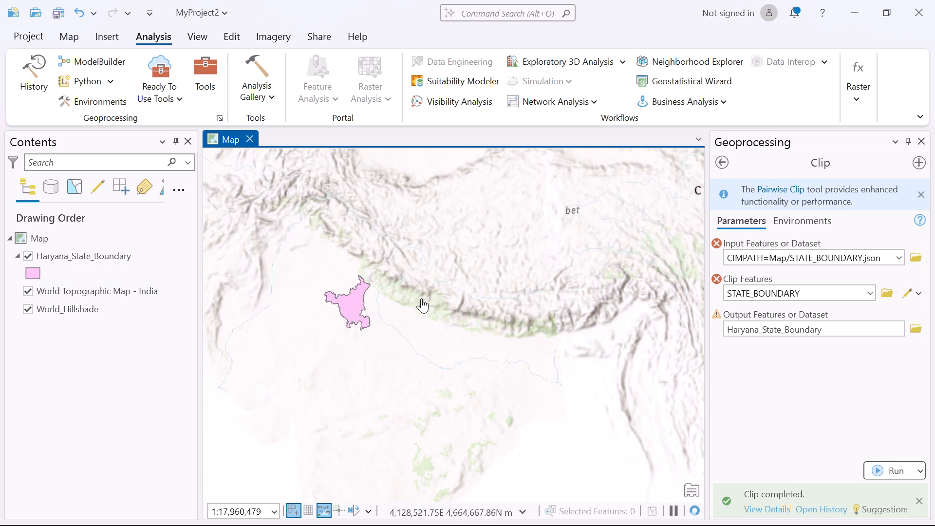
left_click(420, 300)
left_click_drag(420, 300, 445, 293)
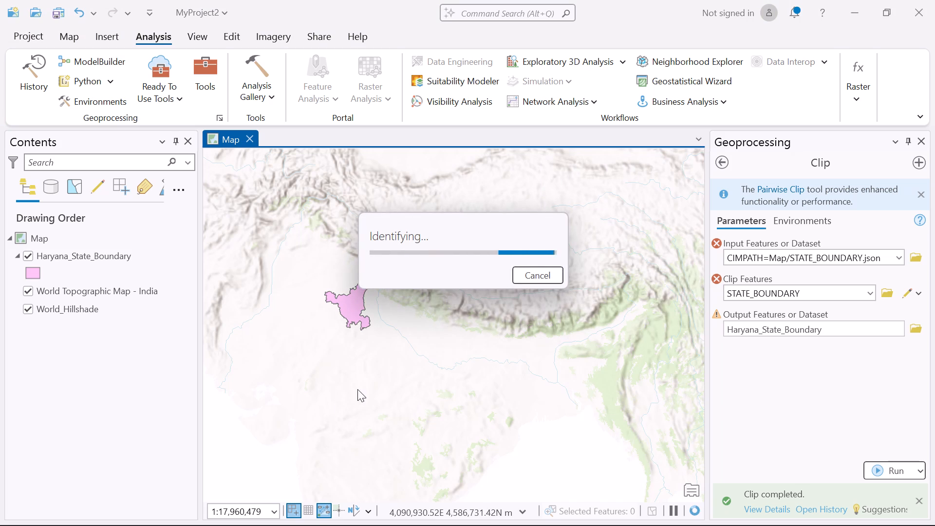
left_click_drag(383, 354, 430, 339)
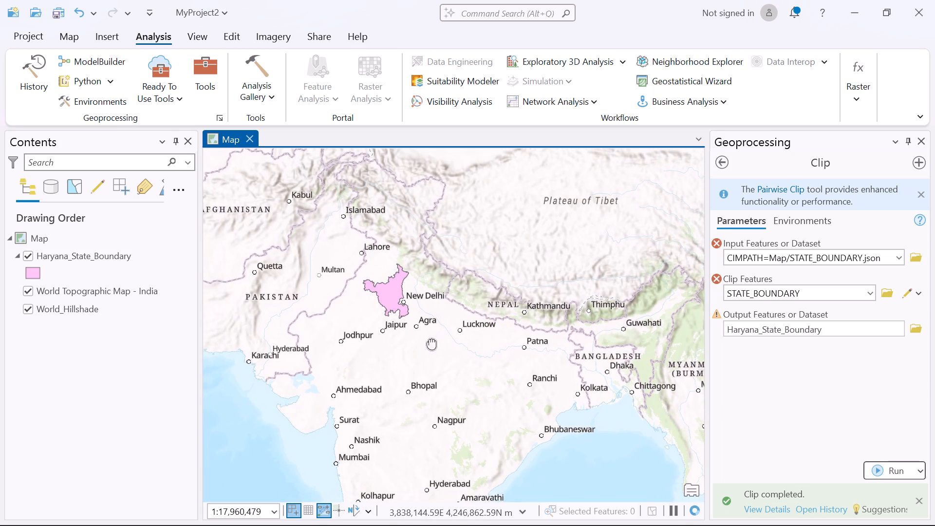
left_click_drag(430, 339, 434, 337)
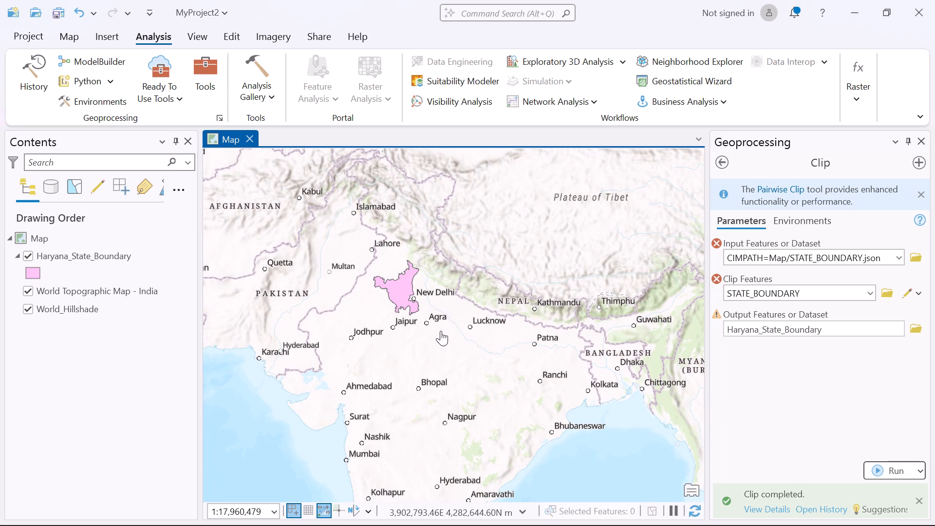
Add the STATE_BOUNDARY.shp shapefile from the Administrative Boundary Database folder to the map.
scroll(388, 310, "down", 2)
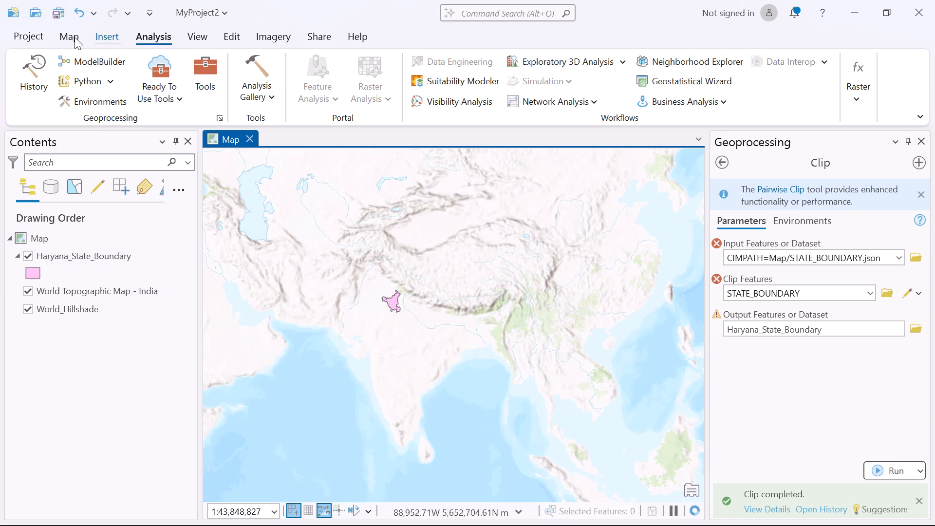
left_click(75, 37)
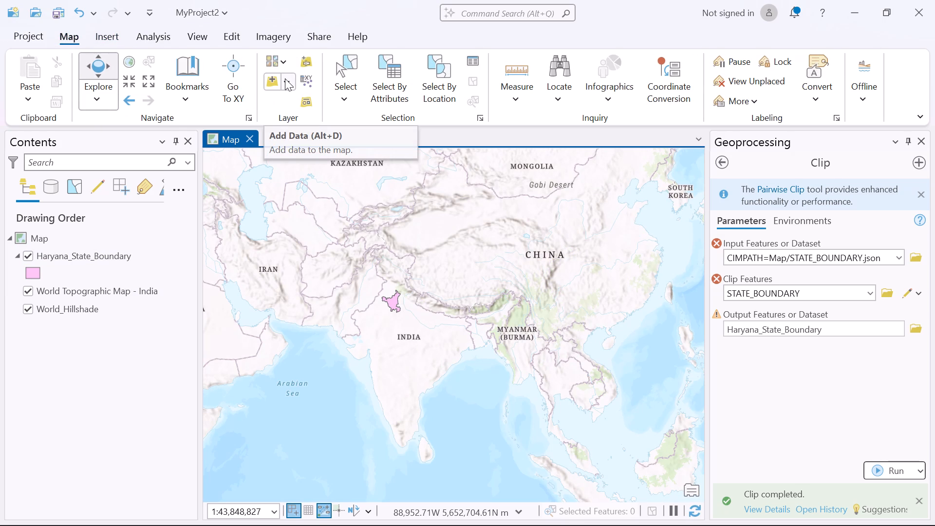
key("alt+d")
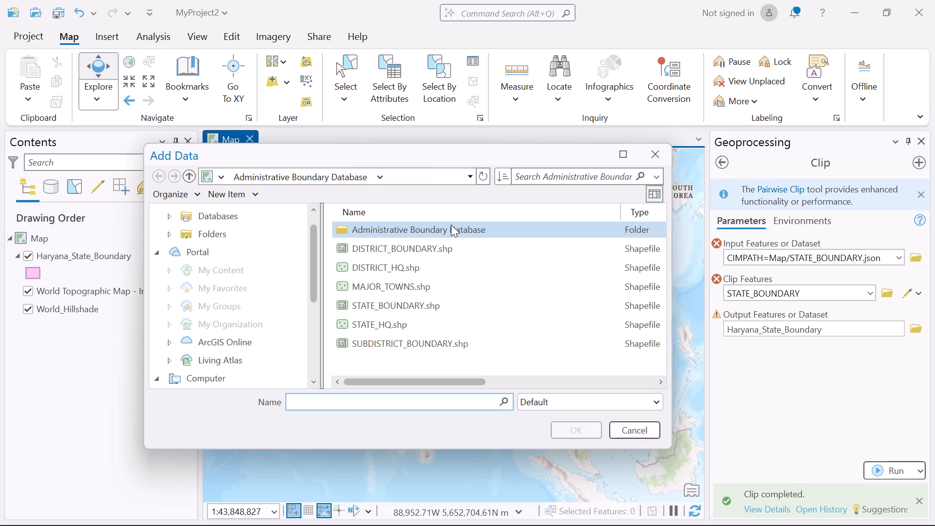
left_click(464, 301)
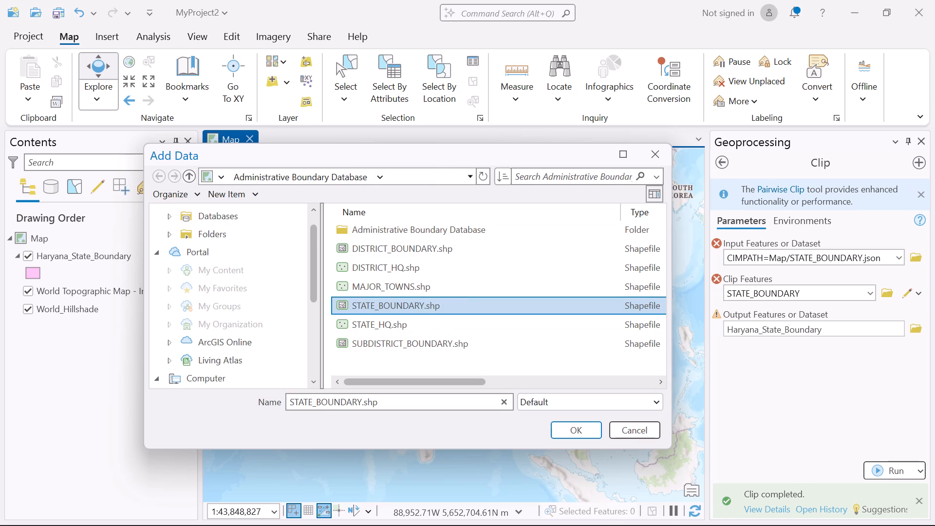
left_click(578, 430)
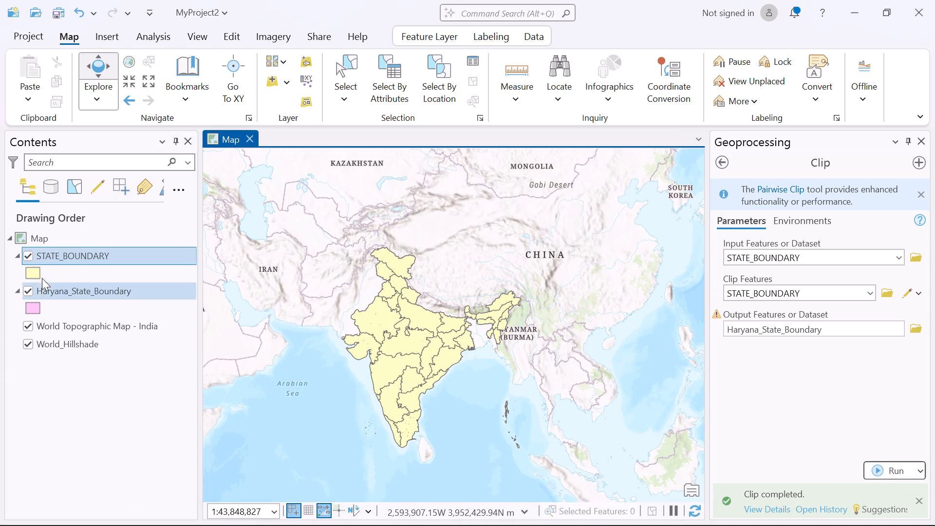
Hide the Haryana_State_Boundary layer.
left_click(26, 292)
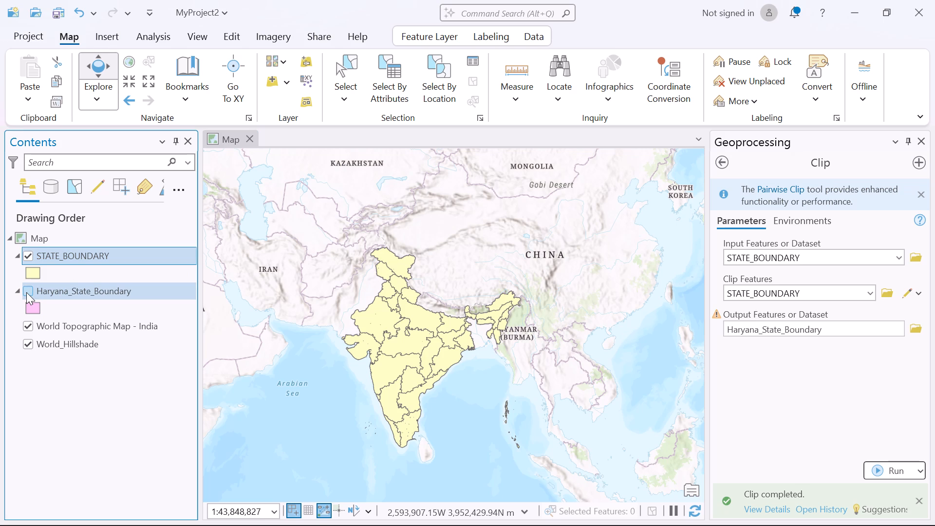
Check the attributes of the northernmost STATE_BOUNDARY polygon on the map.
left_click(407, 260)
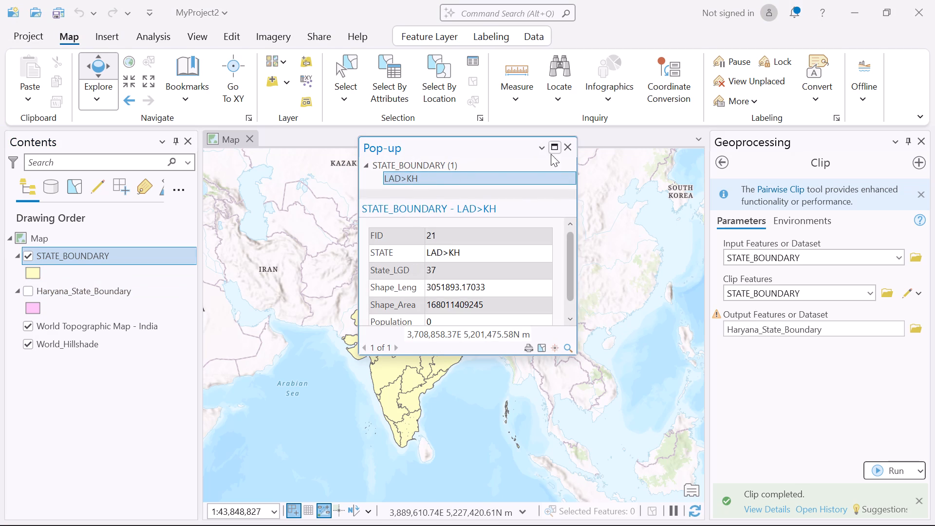
left_click(567, 151)
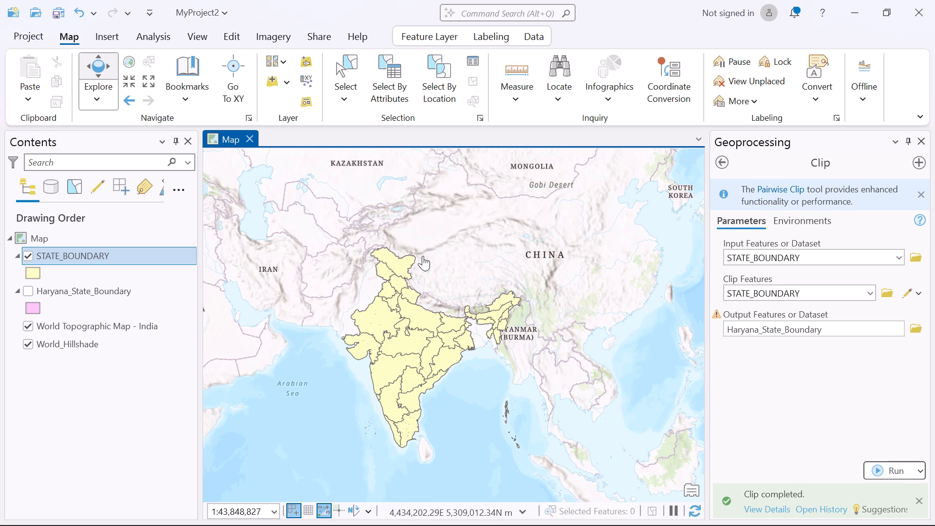
right_click(397, 262)
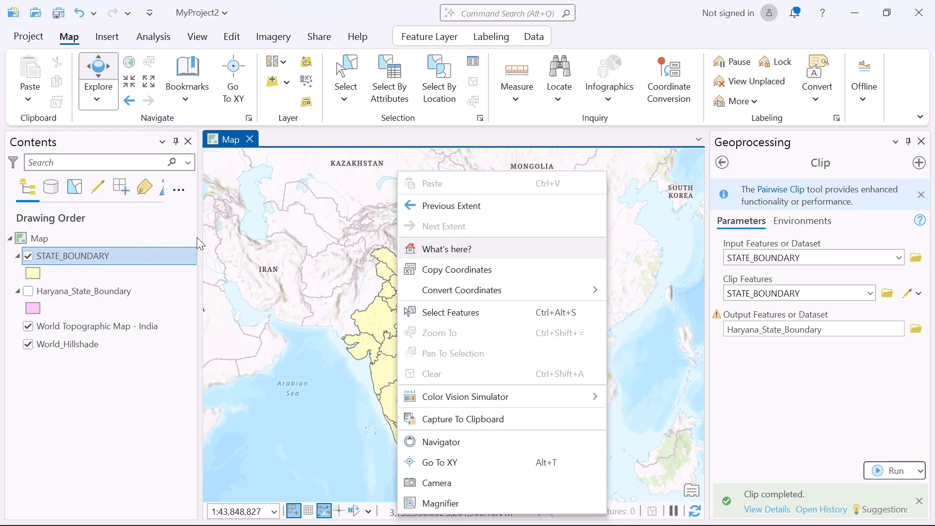
Open the attribute table of the STATE_BOUNDARY layer.
right_click(136, 263)
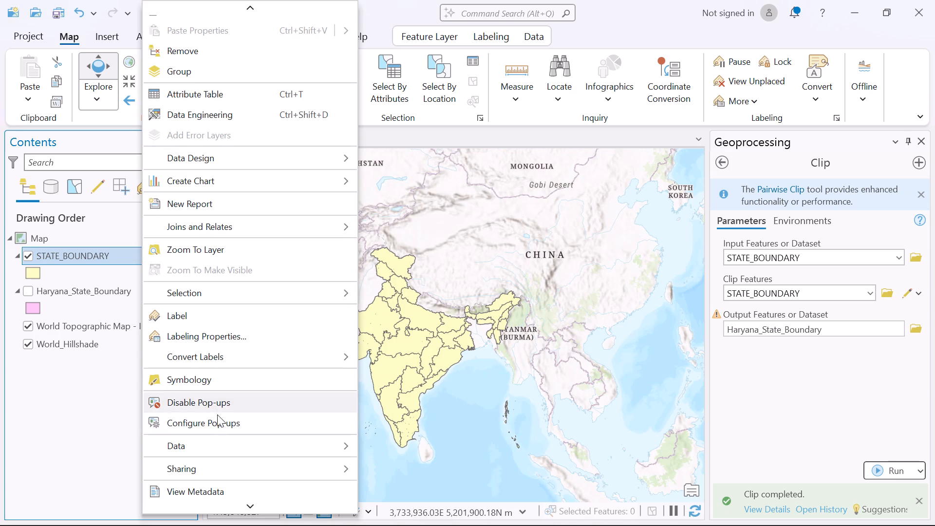
left_click(262, 97)
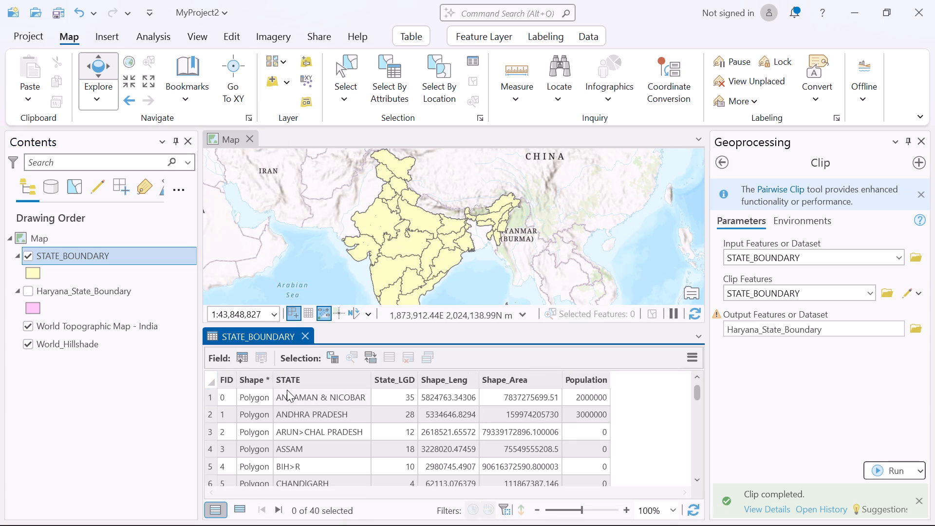
Check the northernmost state polygon's attributes again and zoom the map to that polygon.
left_click(401, 165)
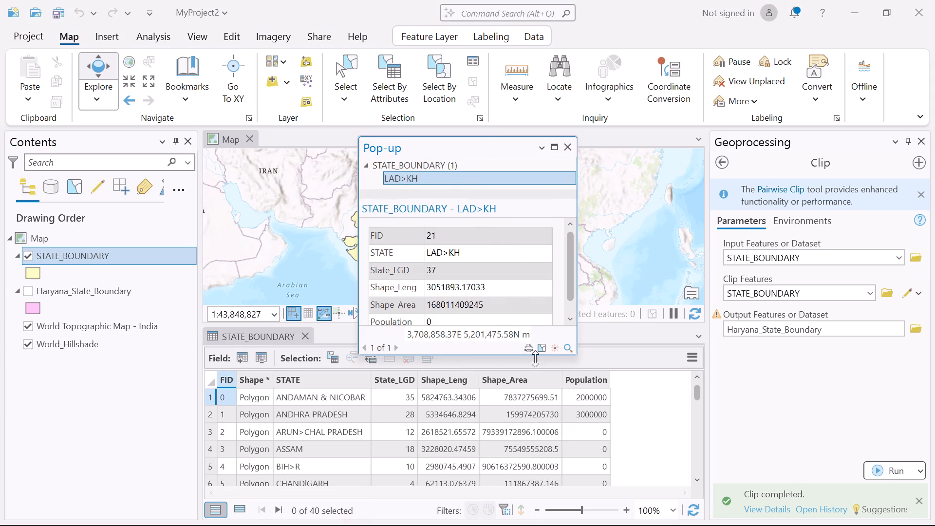
left_click(570, 349)
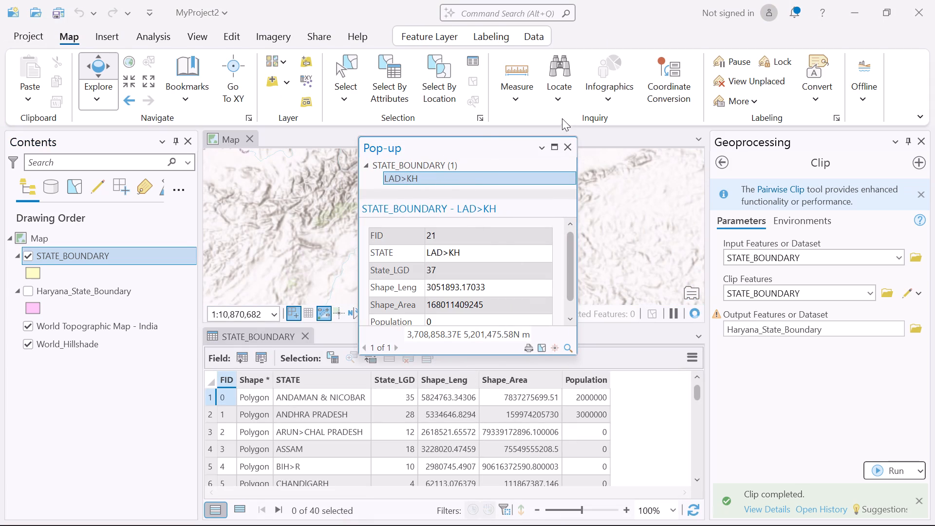
left_click(567, 144)
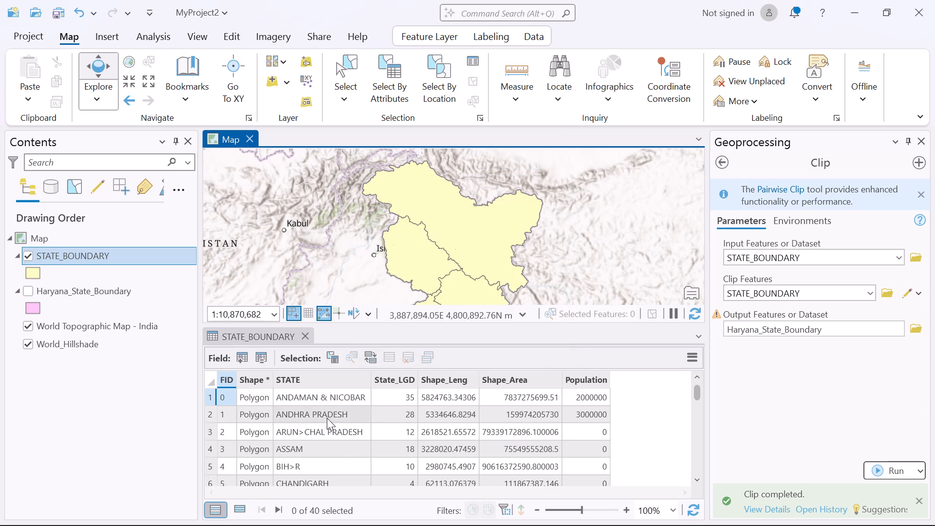
Select the ANDAMAN & NICOBAR record in the STATE_BOUNDARY table and locate its islands on the map.
left_click(325, 399)
left_click(213, 394)
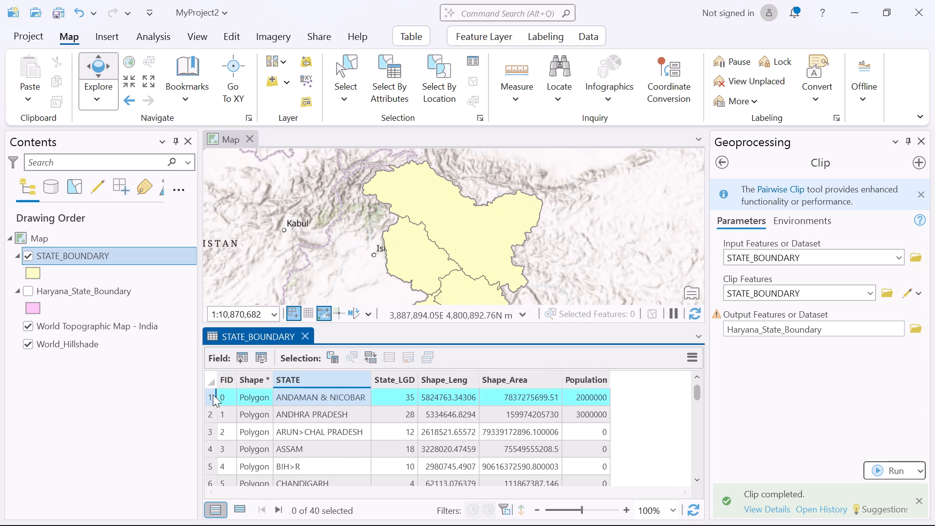
scroll(487, 238, "down", 5)
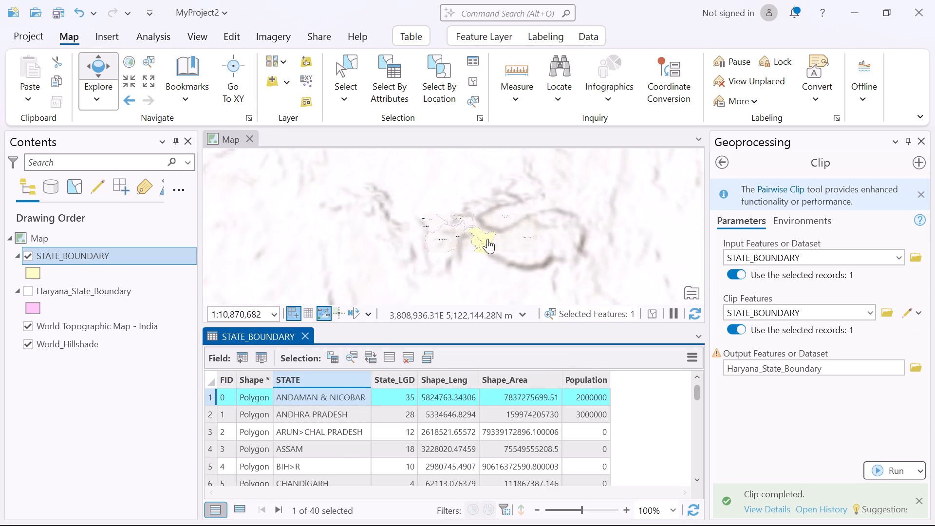
left_click_drag(544, 274, 517, 242)
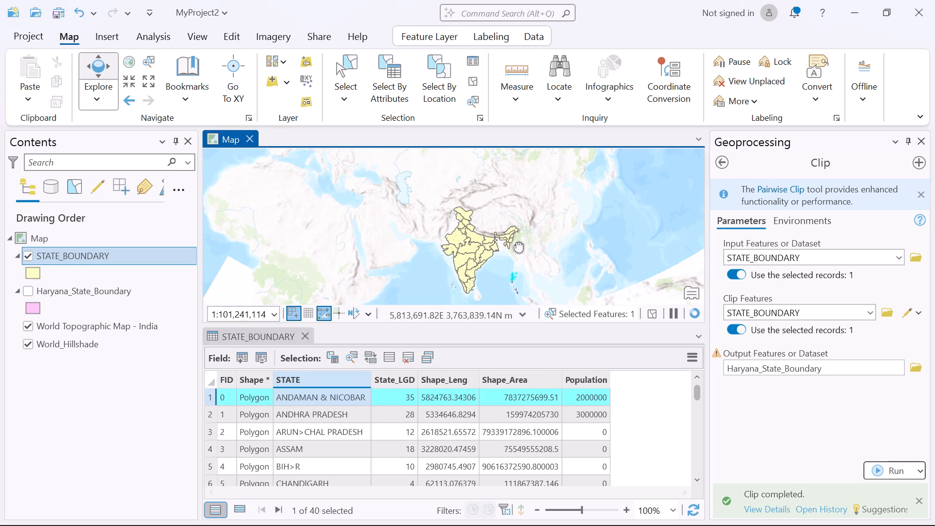
left_click_drag(517, 242, 507, 232)
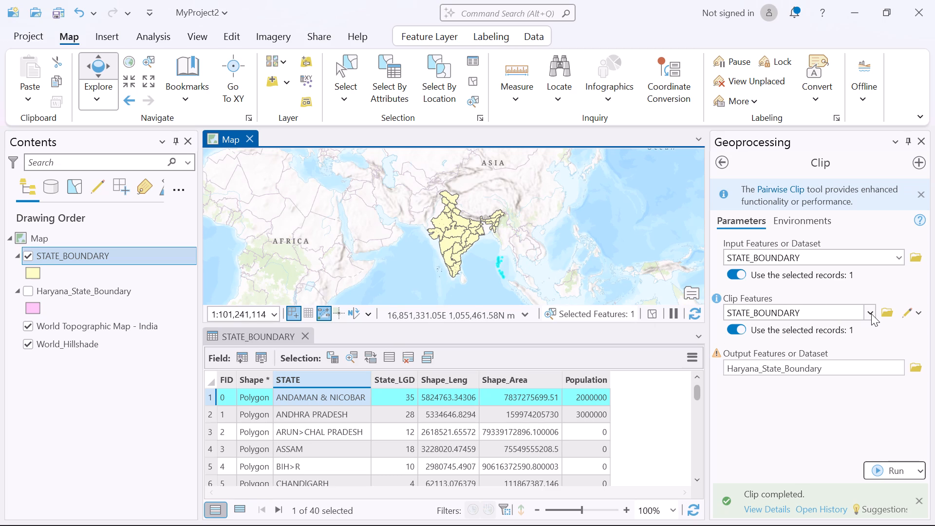
Browse the Clip output location to the STATE_BOUNDARY folder under States > ANDAMAN AND NICOBAR ISLANDS on Local Disk (P:).
left_click(911, 367)
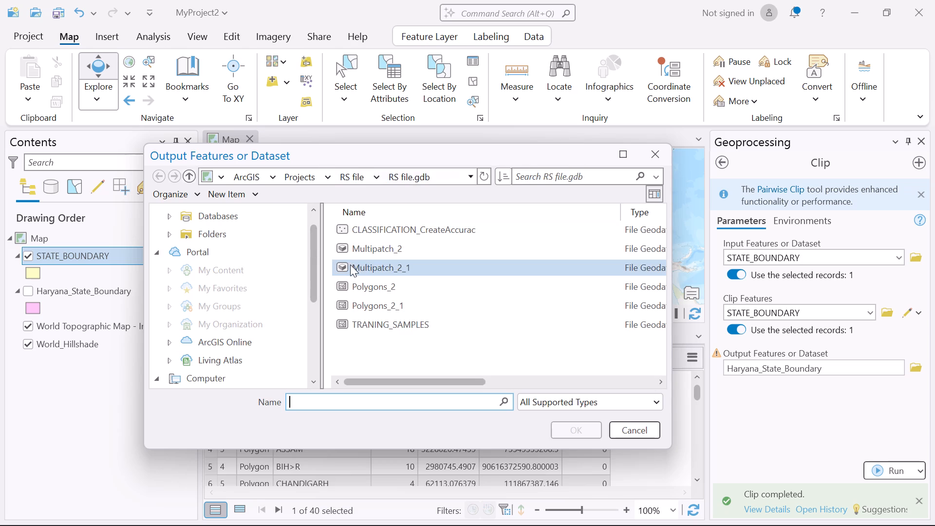
scroll(211, 253, "down", 4)
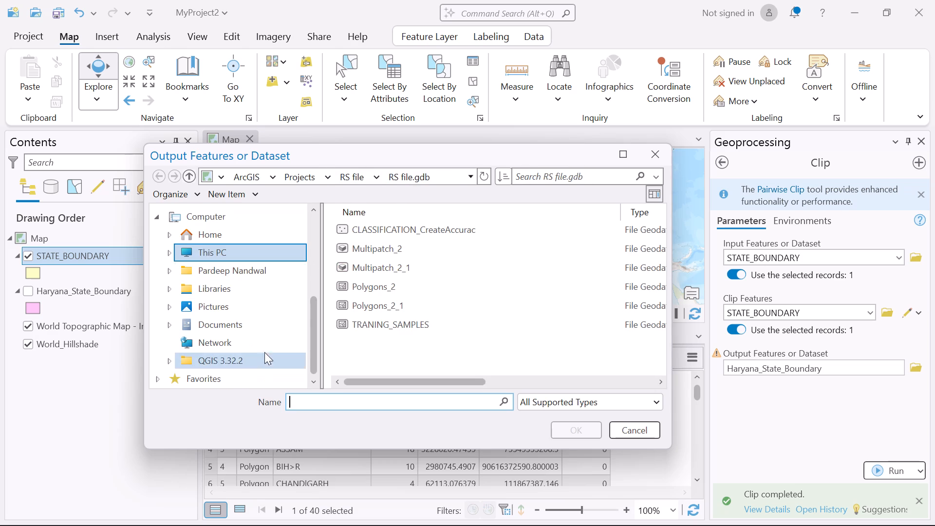
double_click(255, 252)
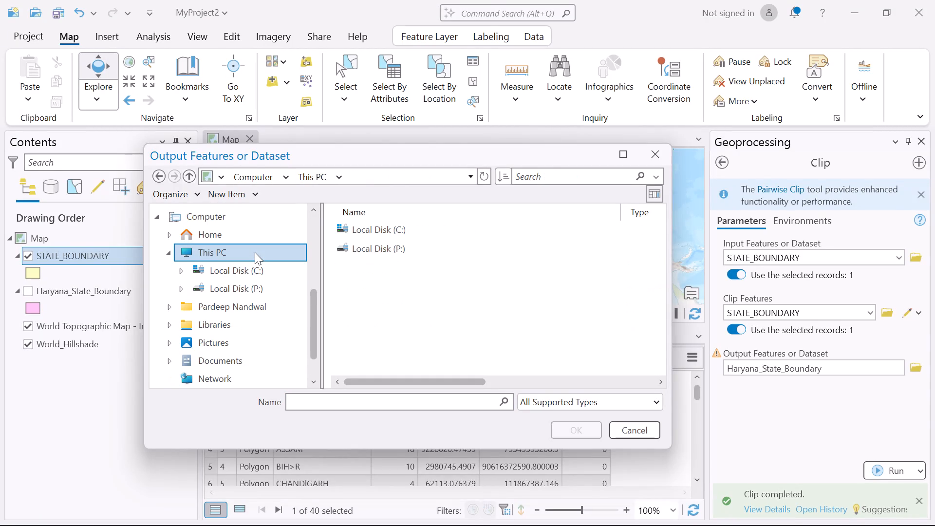
left_click(384, 261)
double_click(384, 246)
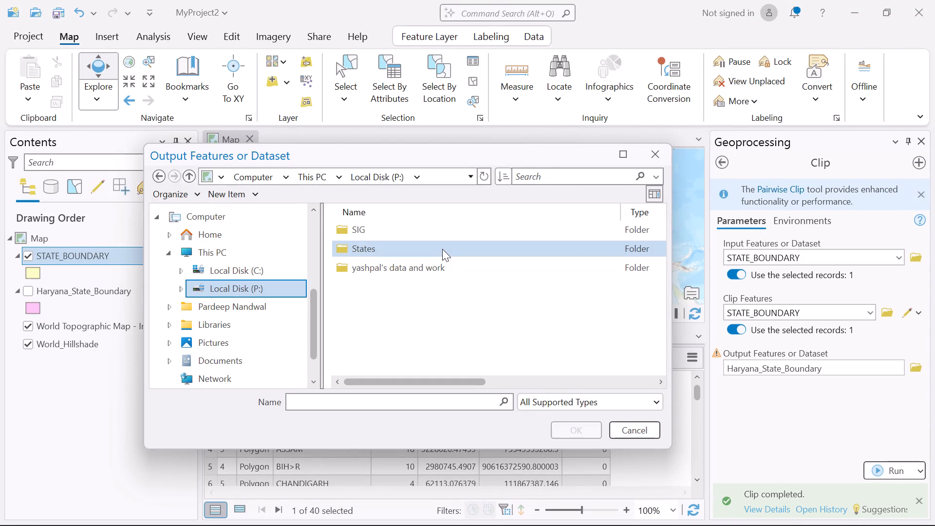
double_click(442, 249)
double_click(449, 228)
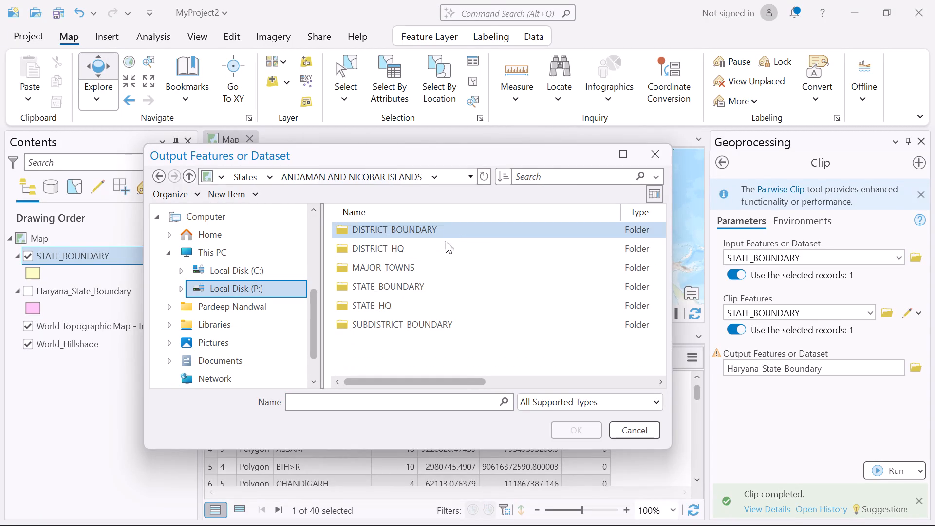
double_click(437, 290)
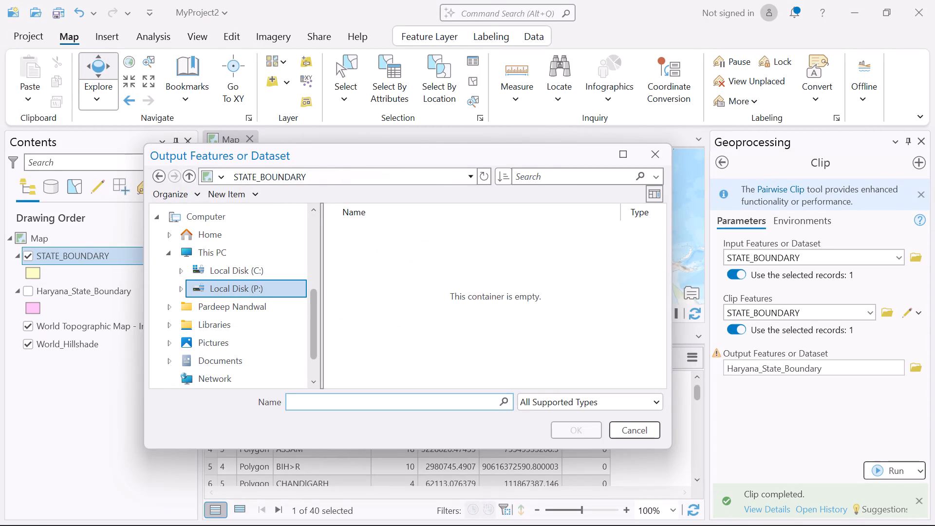
Name the Clip output Andaman_And_Nicobar and accept it in the STATE_BOUNDARY folder.
left_click(428, 396)
type("Anda")
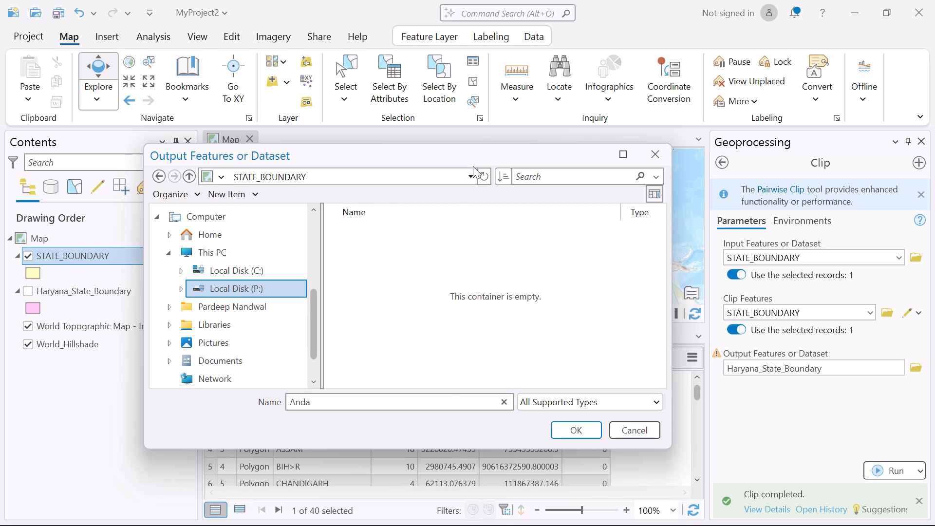
left_click_drag(480, 154, 737, 208)
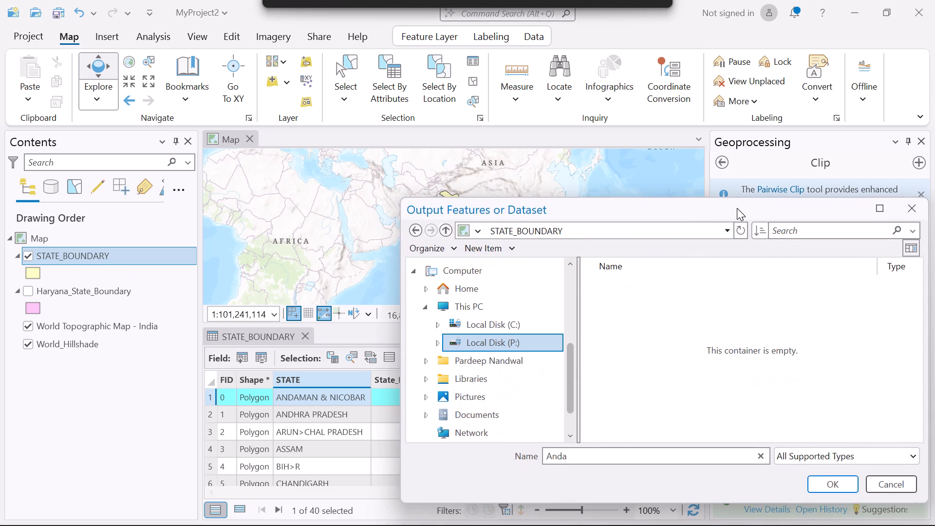
left_click_drag(737, 208, 729, 194)
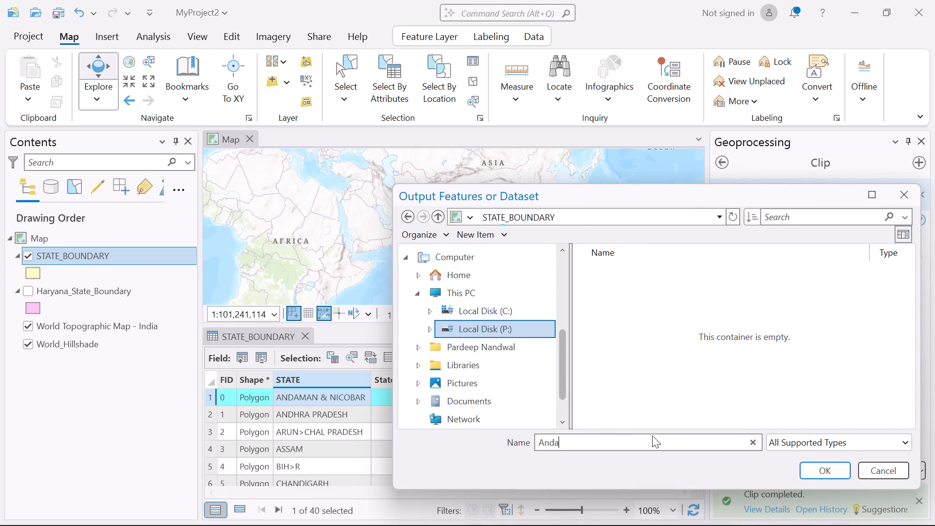
key("BackSpace")
key("BackSpace")
type("da")
type("man")
key("space")
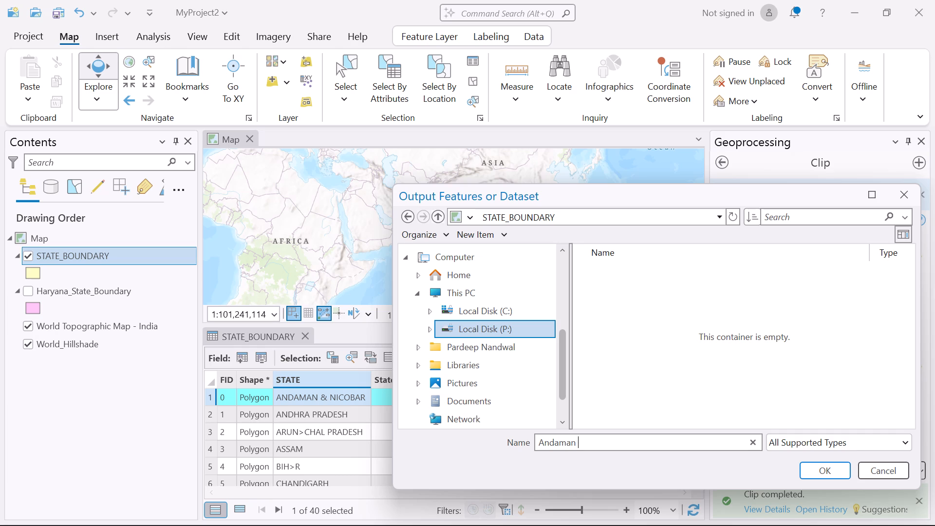
key("BackSpace")
key("shift+underscore")
type("And_")
type("Nicobar")
left_click(827, 473)
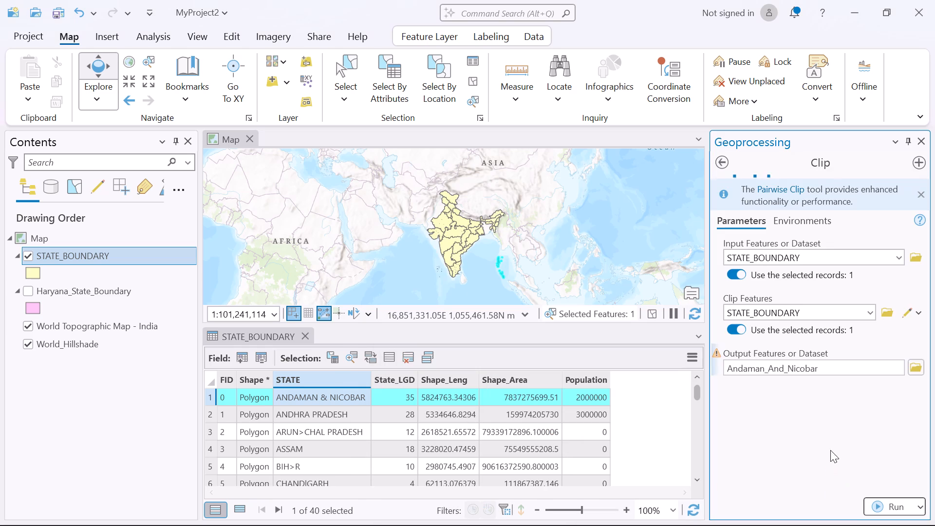
scroll(829, 423, "down", 1)
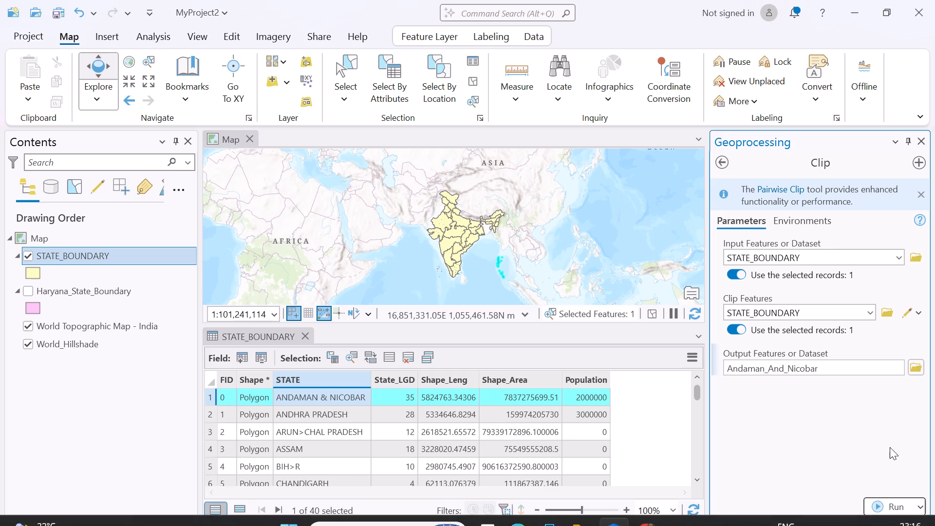
Run the Clip for Andaman and Nicobar and hide the resulting Andaman_And_Nicobar layer.
left_click(902, 509)
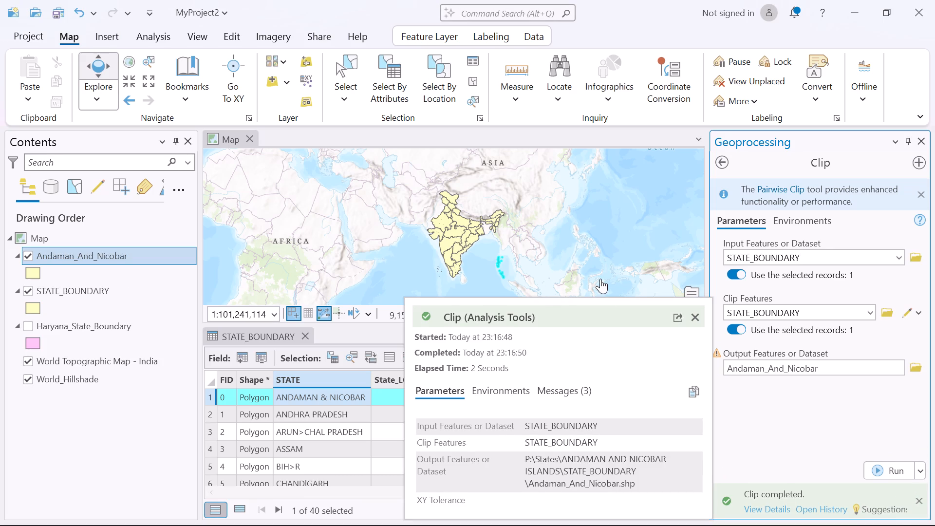
left_click(31, 252)
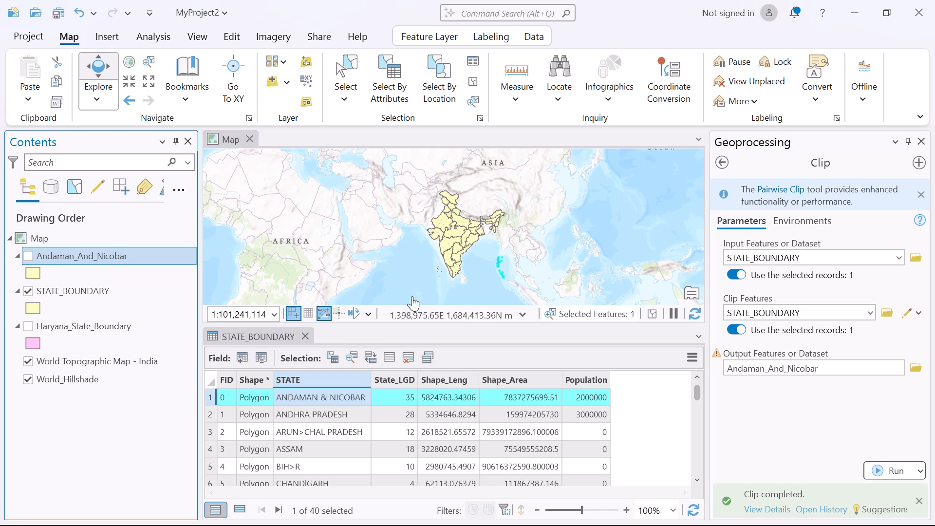
Select the ANDHRA PRADESH record and set the Clip output location to States > ANDHRA PRADESH > STATE_BOUNDARY on Local Disk (P:).
left_click(215, 413)
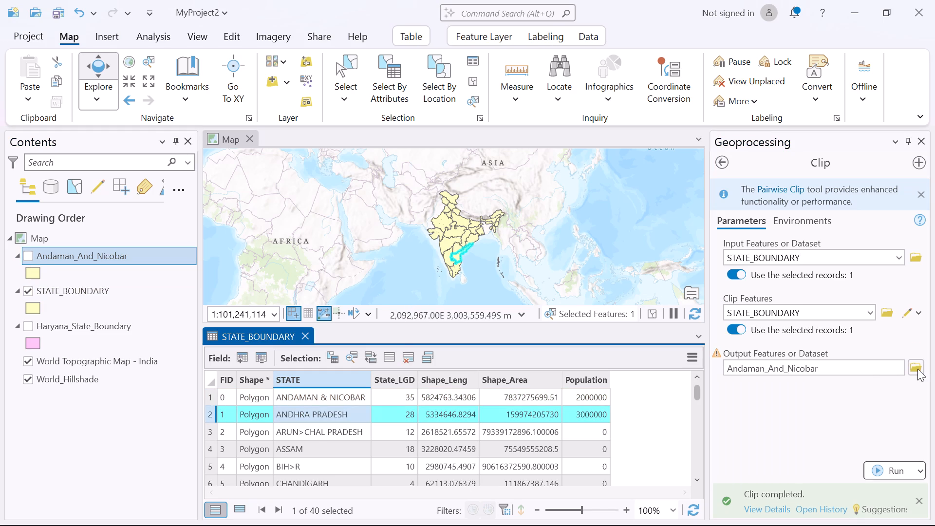
left_click(920, 368)
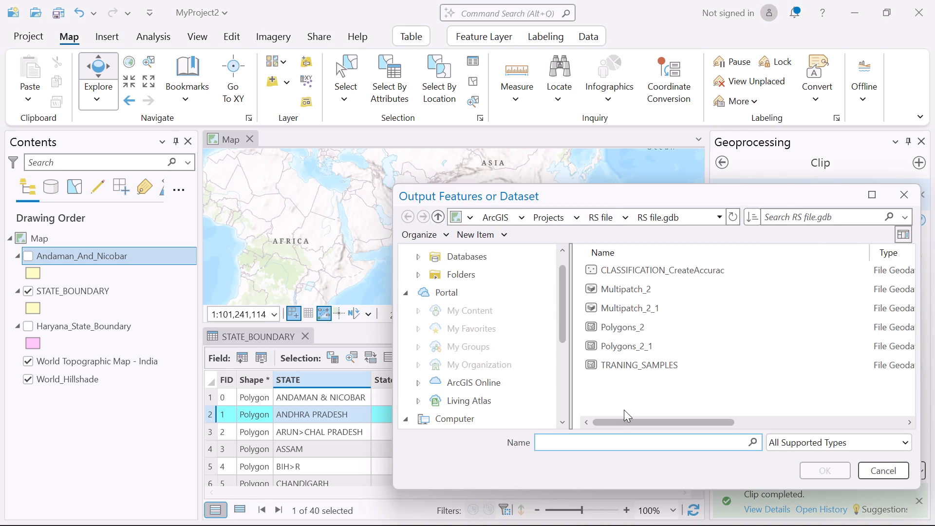
left_click(439, 213)
left_click(439, 213)
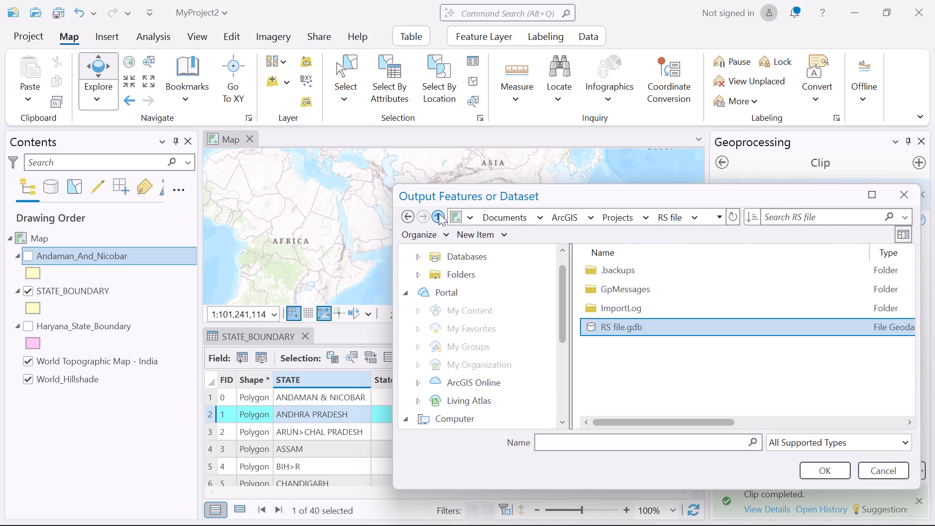
left_click(439, 213)
left_click(439, 213)
left_click(439, 213)
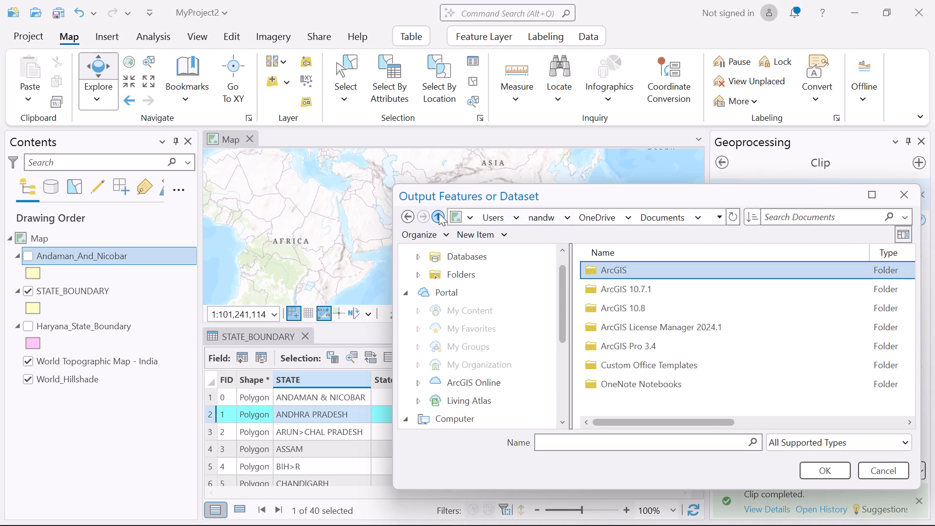
left_click(439, 213)
left_click(439, 213)
left_click(439, 213)
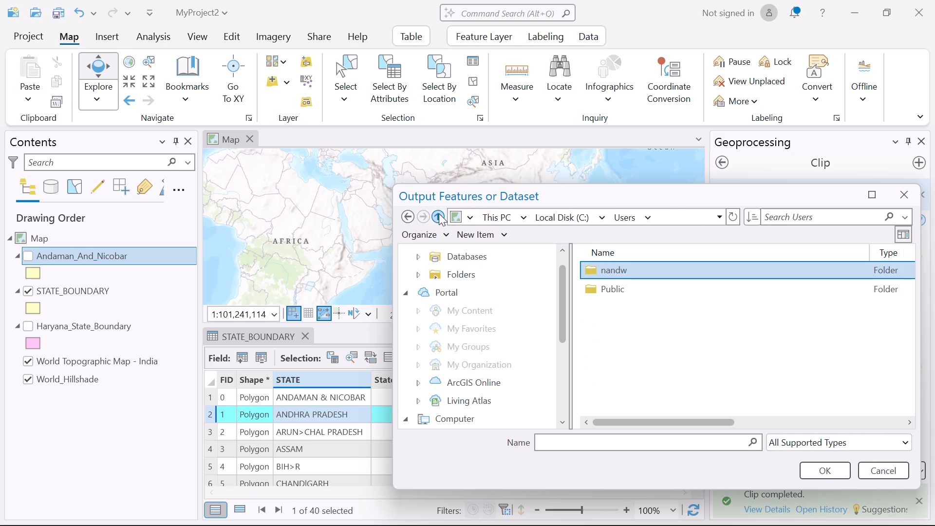
left_click(439, 213)
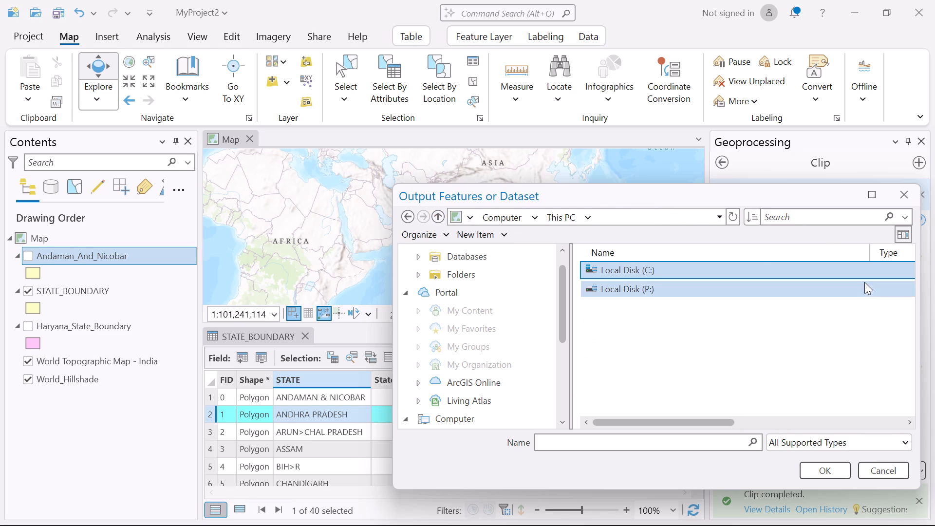
double_click(864, 282)
double_click(761, 286)
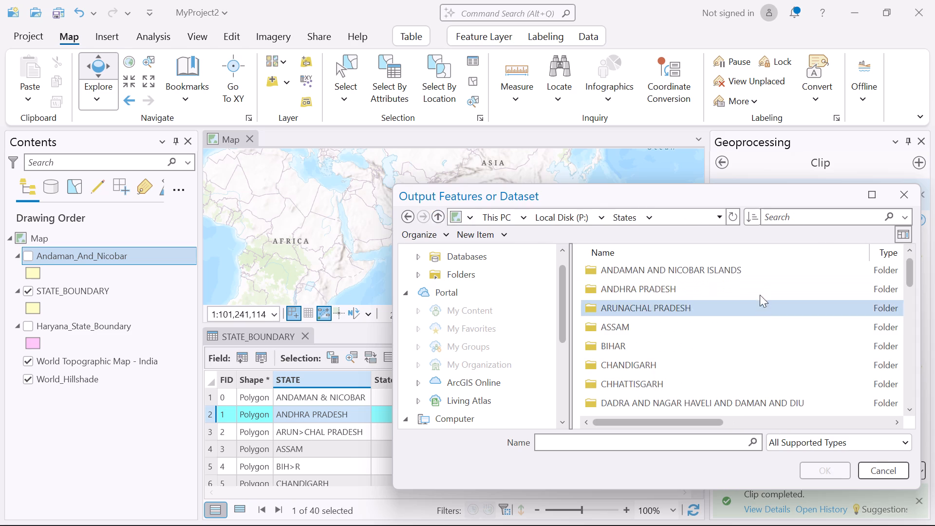
double_click(760, 289)
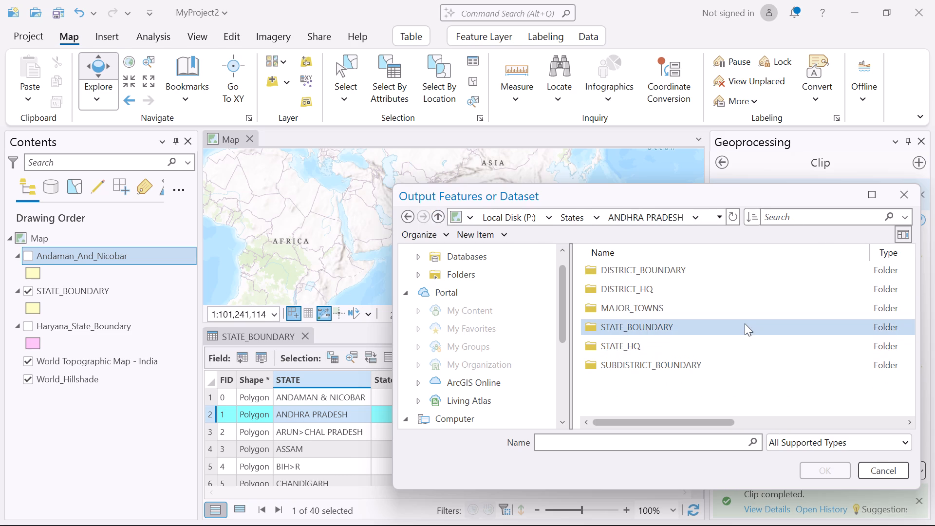
double_click(745, 323)
Name the Clip output Andhra_Pradesh and run the Clip on the selected record.
left_click(683, 446)
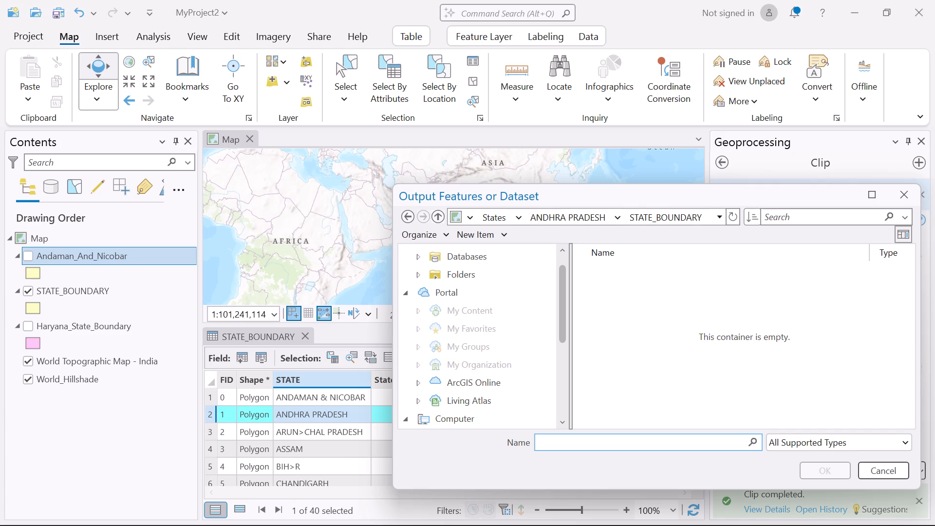
type("An")
key("d")
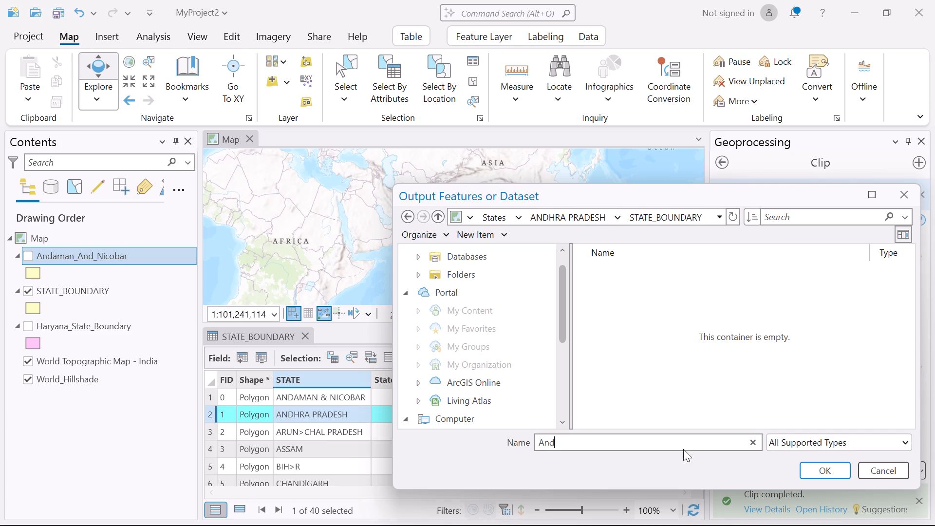
type("hra")
key("space")
key("BackSpace")
key("shift+underscore")
type("Par")
key("BackSpace")
key("BackSpace")
type("radesh")
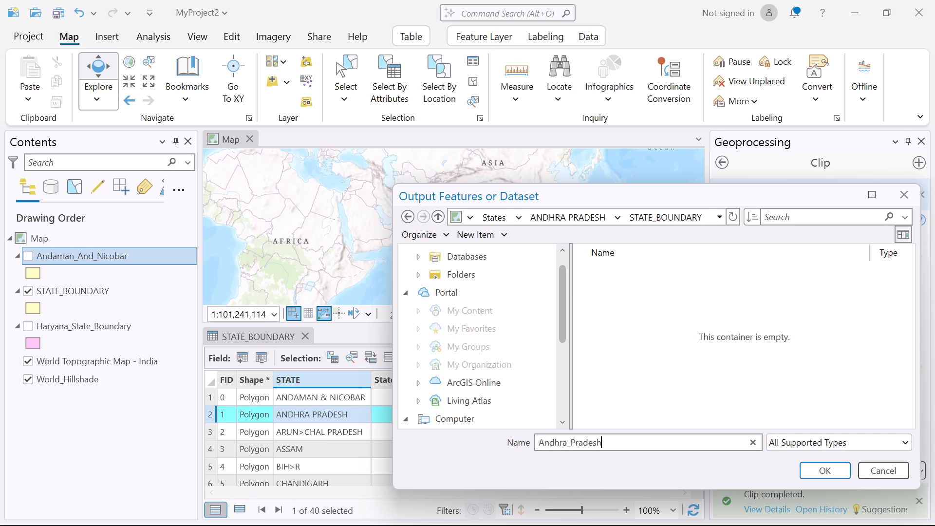
key("Return")
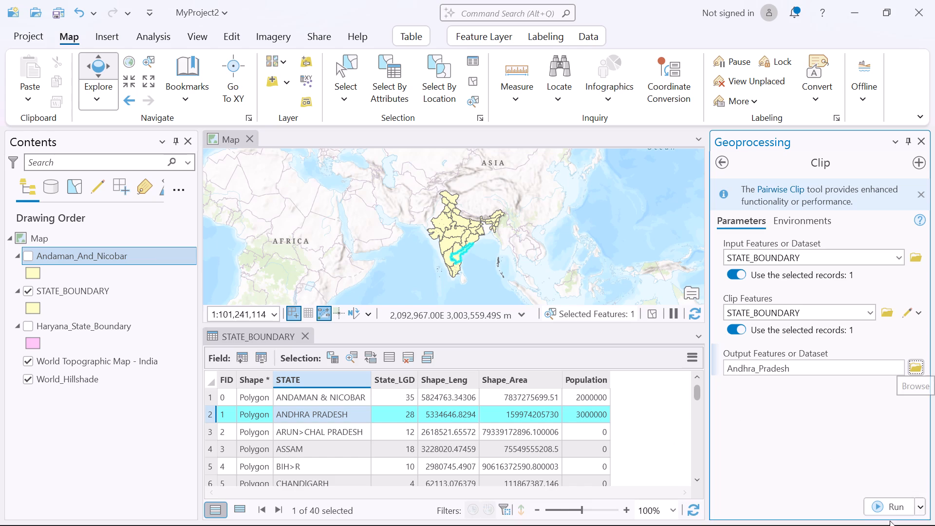
left_click(890, 506)
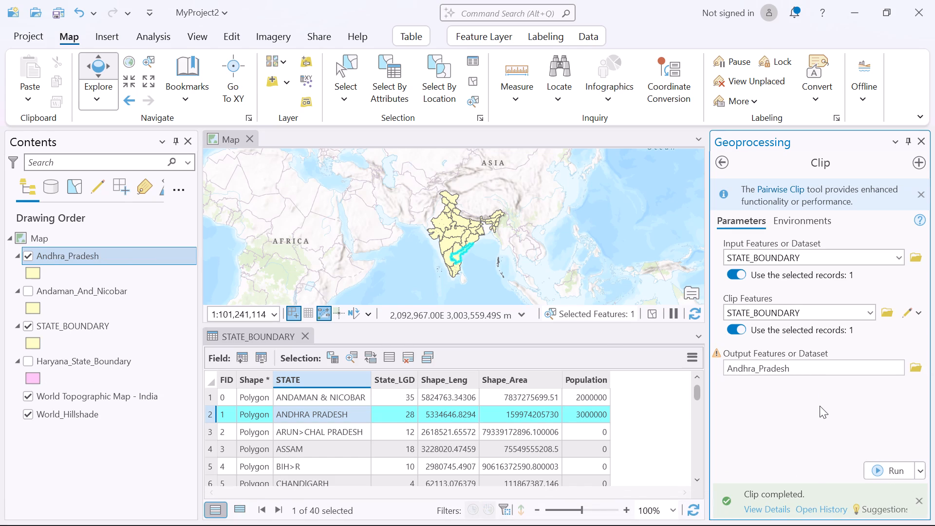
Select the ARUN>CHAL PRADESH record and set the Clip output location to States > ARUNACHAL PRADESH > STATE_BOUNDARY on Local Disk (P:).
left_click(210, 435)
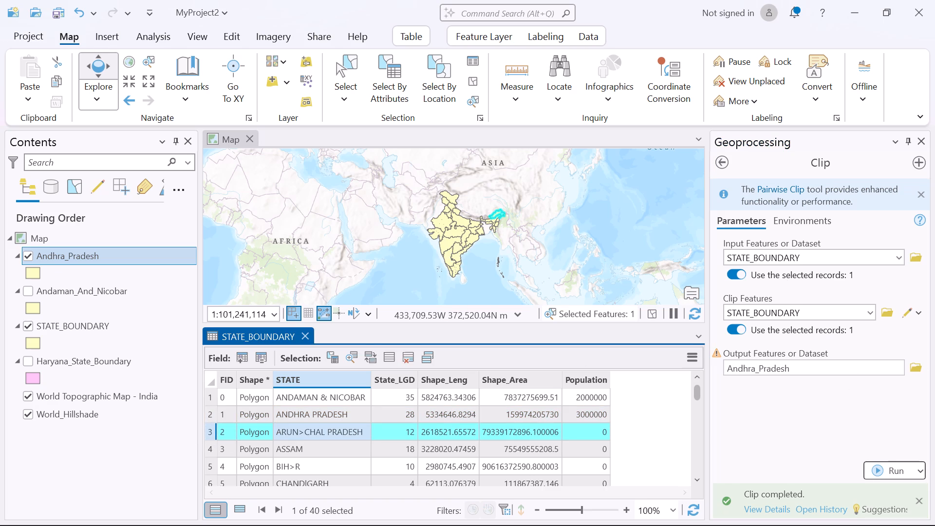
left_click(919, 362)
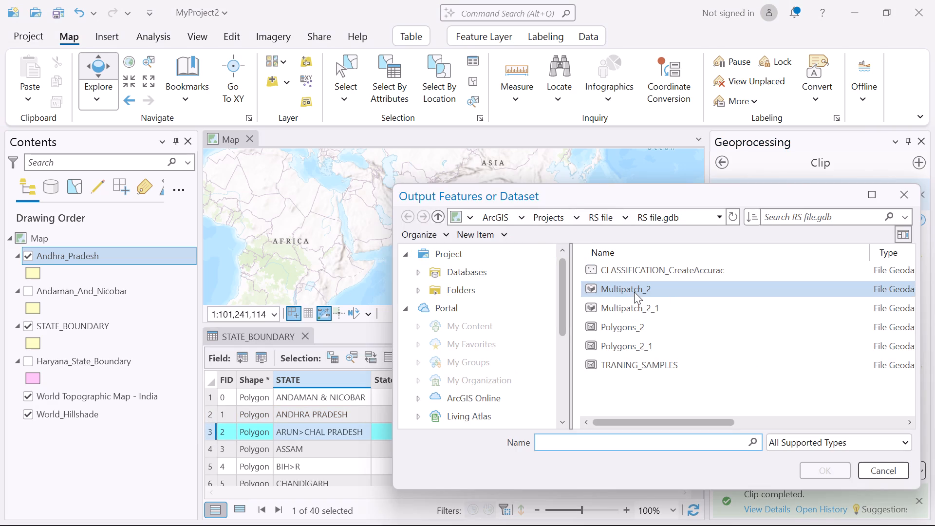
scroll(511, 332, "down", 5)
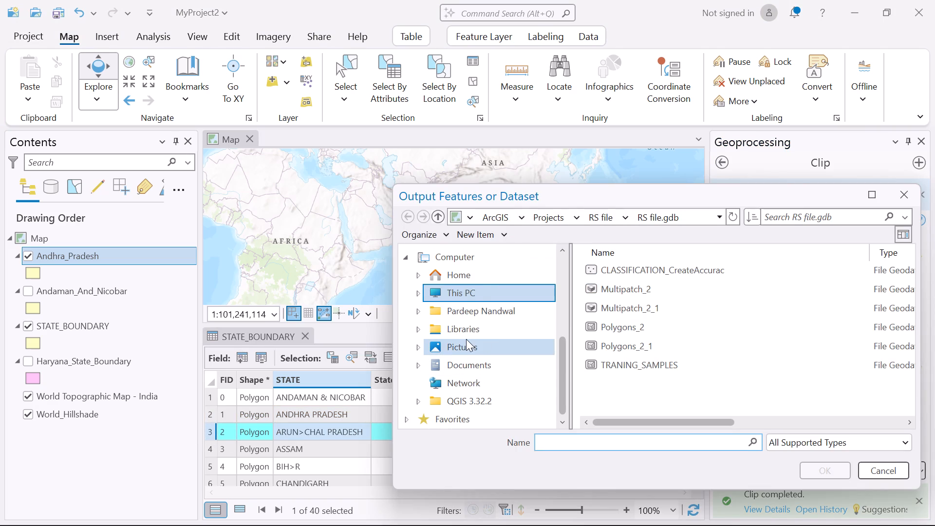
left_click(482, 287)
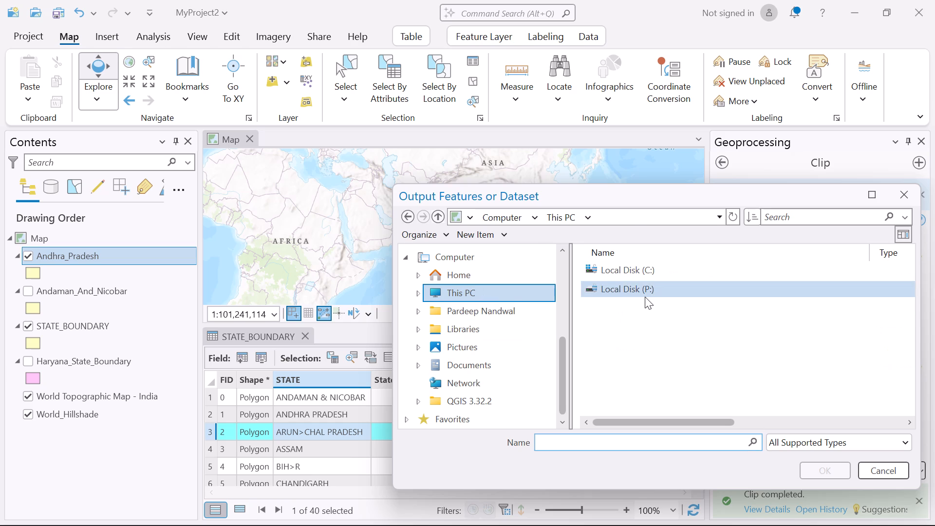
double_click(645, 297)
double_click(654, 298)
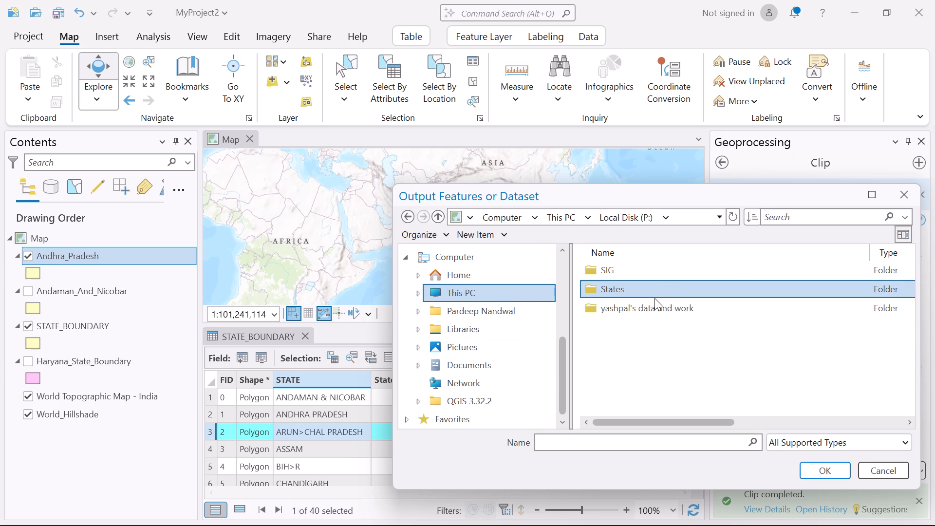
double_click(667, 305)
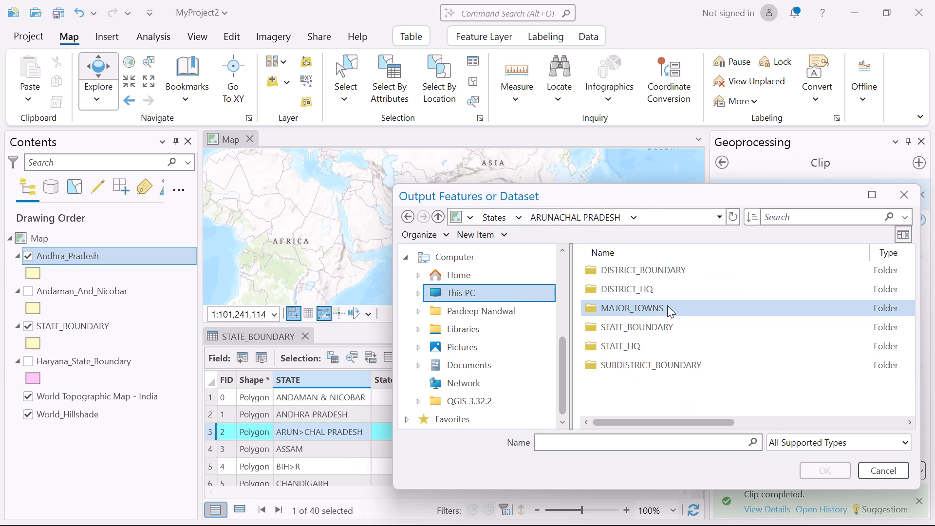
double_click(677, 331)
Name the Clip output Arunachal_Pradesh and run the Clip on the selected record.
left_click(662, 442)
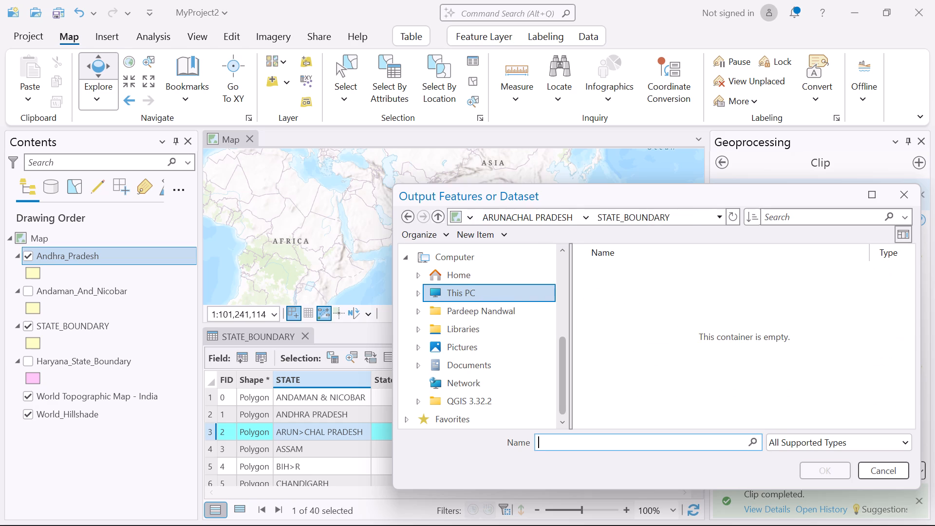
key("shift+a")
type("runachal")
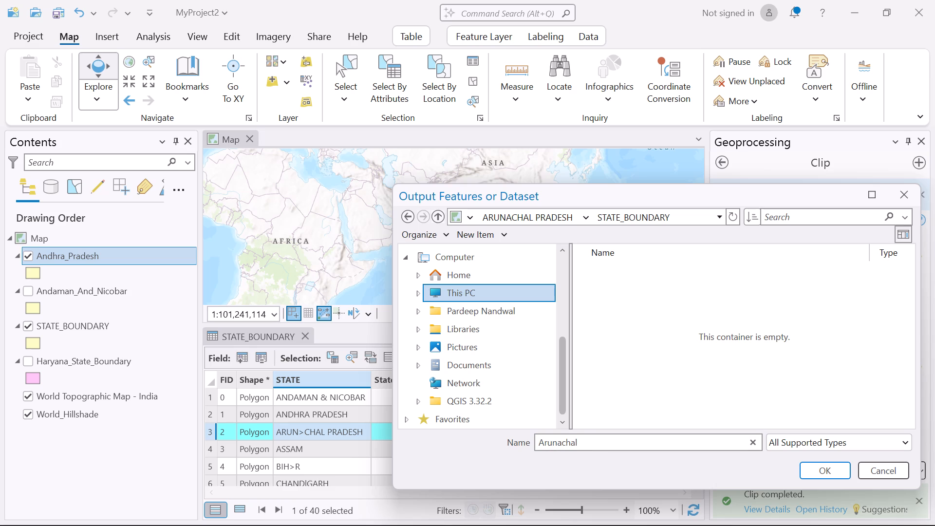
type("_pradesh")
key("Left")
key("Left")
key("Left")
key("Left")
key("Left")
key("Left")
key("BackSpace")
key("shift+p")
key("Down")
left_click(836, 471)
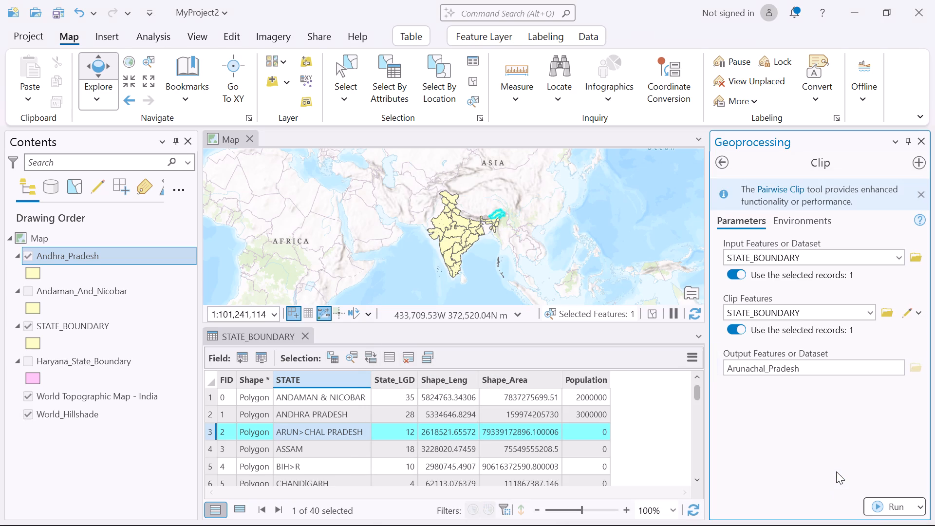
left_click(877, 505)
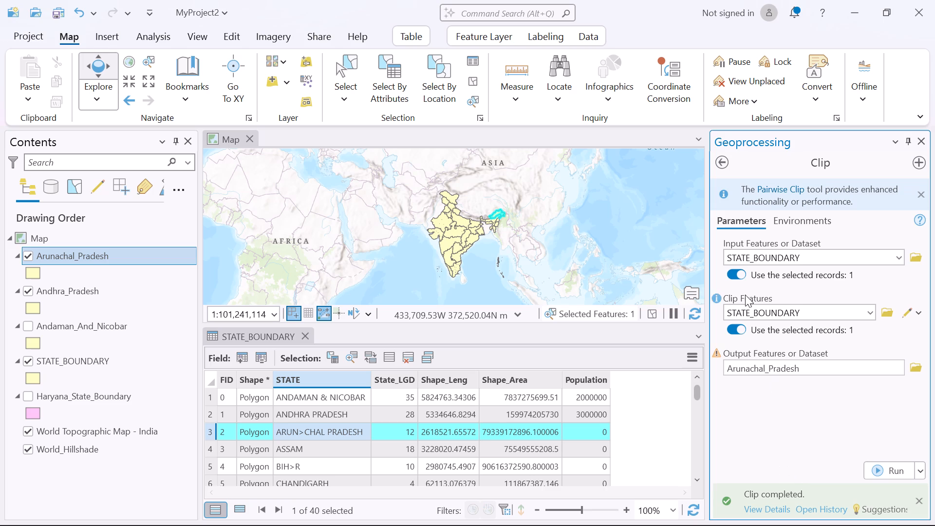
Select the ASSAM record in the STATE_BOUNDARY table and browse the Clip output location to Local Disk (P:).
left_click(206, 445)
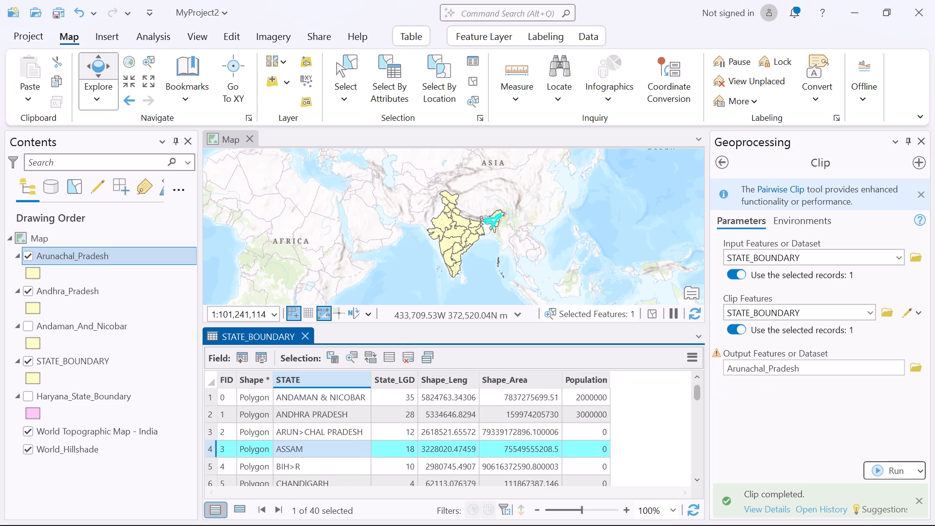
left_click(913, 374)
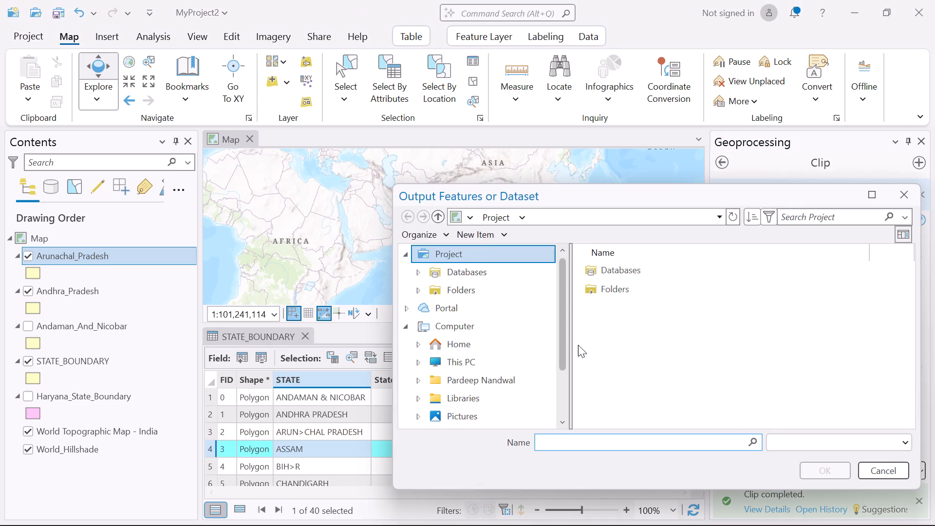
scroll(482, 353, "down", 3)
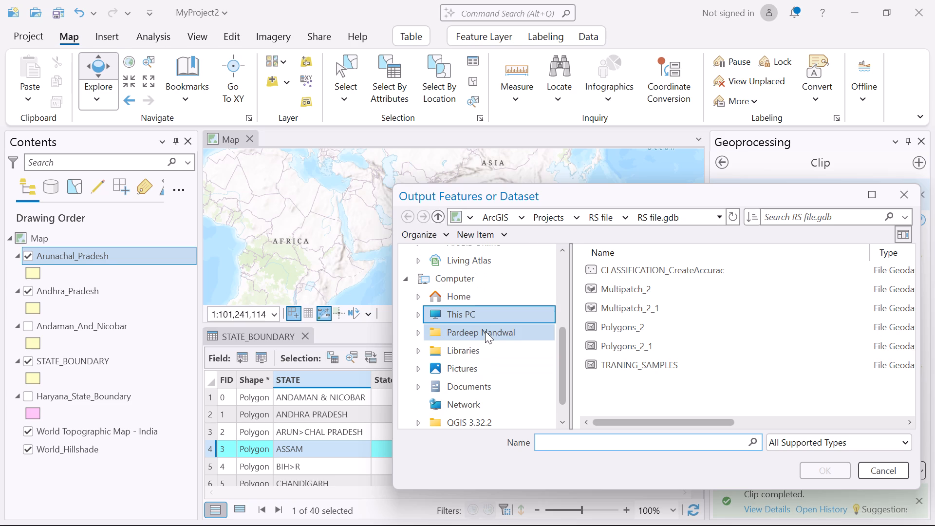
left_click(489, 308)
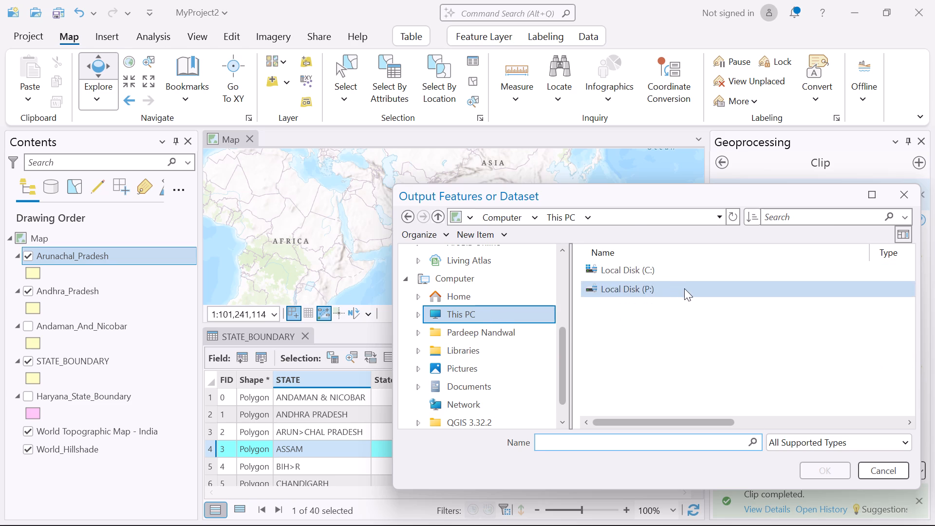
double_click(684, 288)
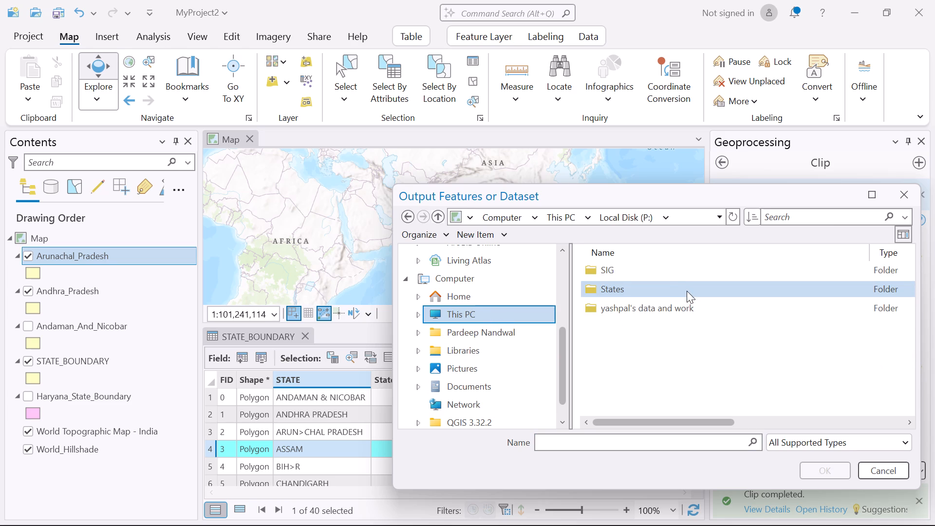
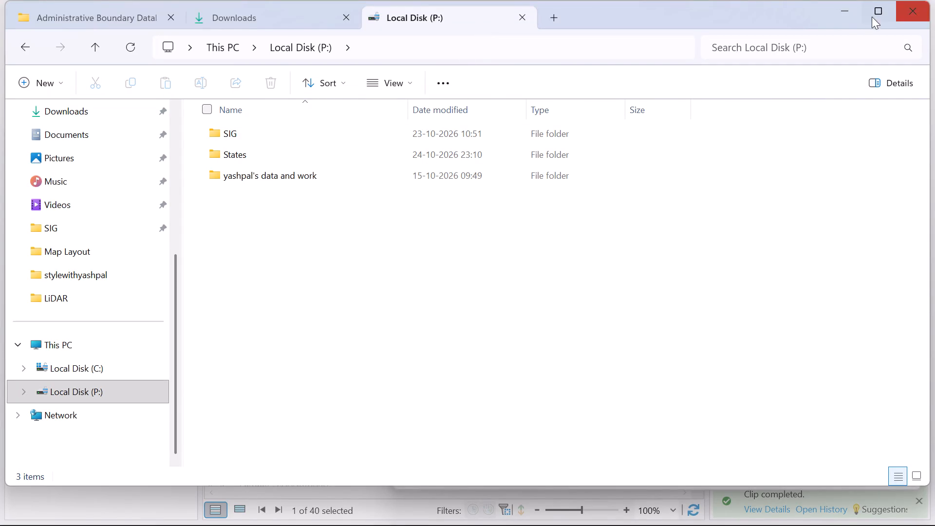
Return to ArcGIS Pro and set the Clip output location to States > ASSAM > STATE_BOUNDARY on Local Disk (P:).
left_click(831, 10)
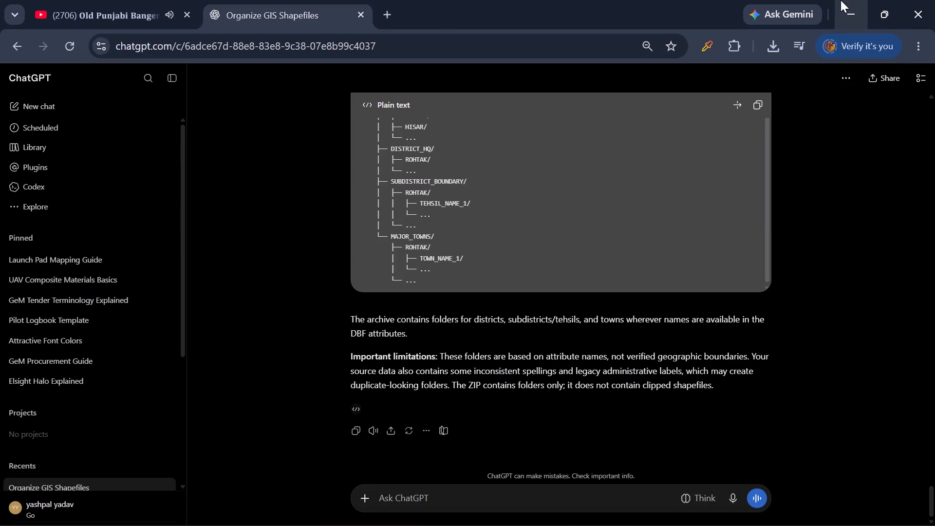
left_click(841, 0)
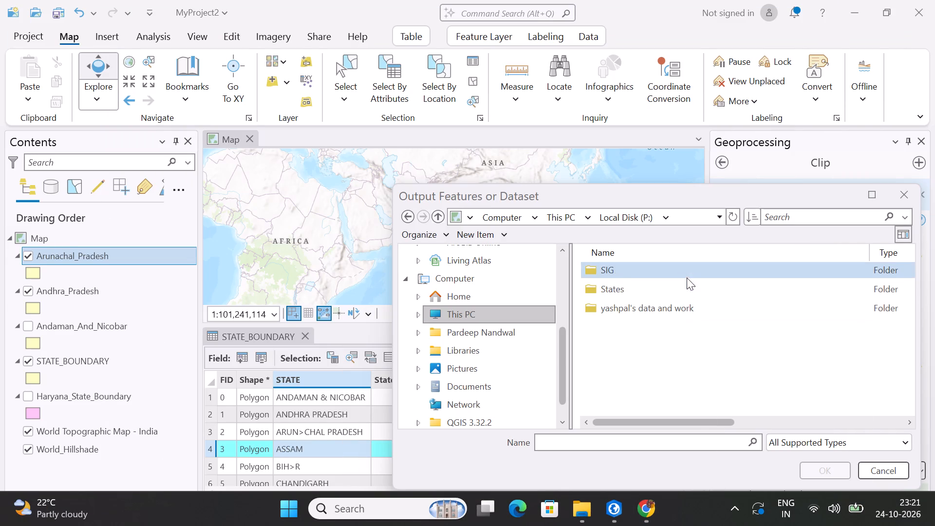
double_click(686, 296)
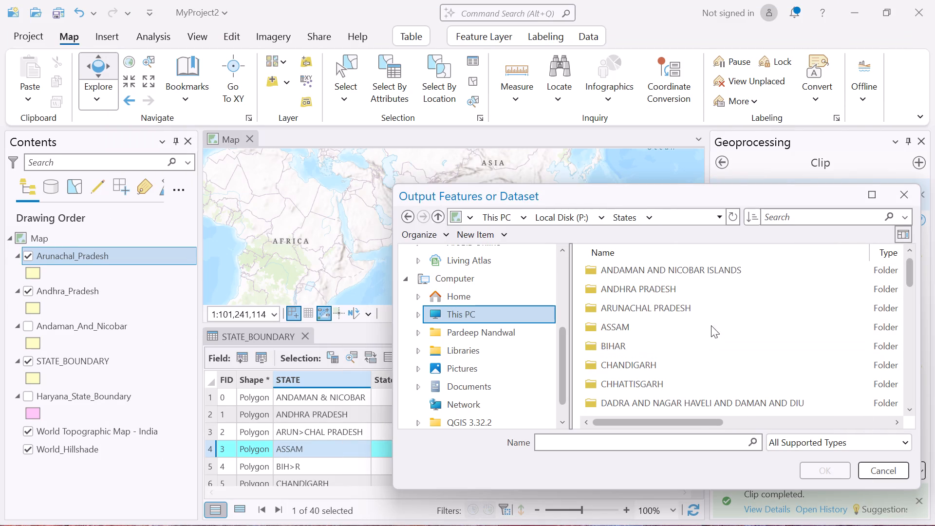
double_click(711, 323)
double_click(716, 323)
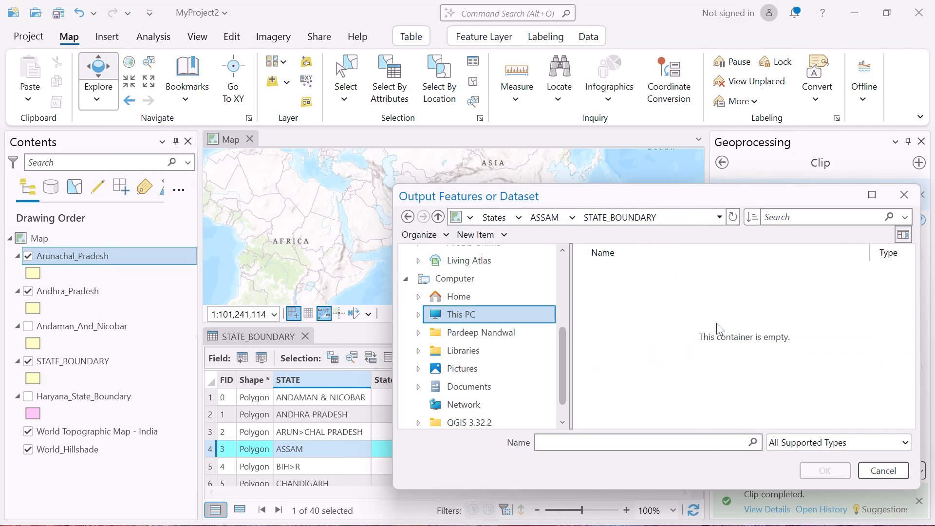
Name the Clip output Assam and run the Clip on the selected record.
left_click(685, 446)
key("shift+a")
type("ssam")
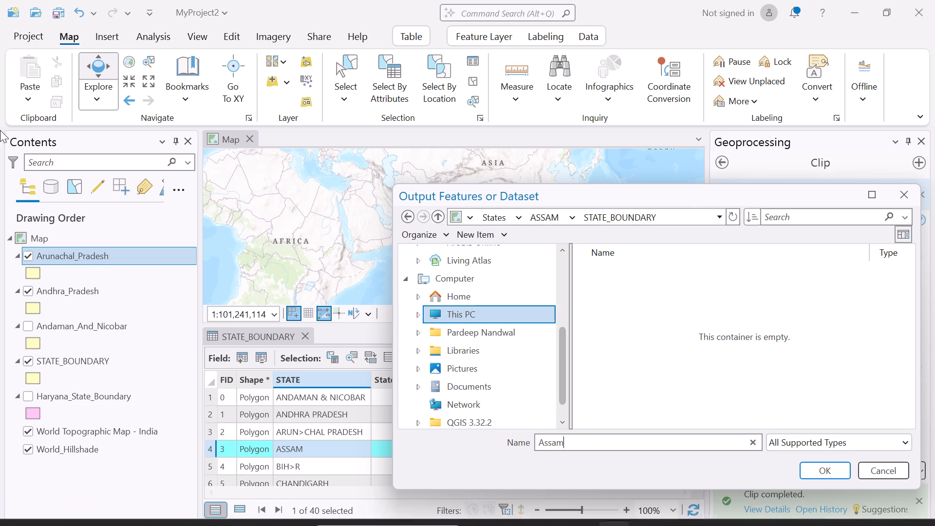
left_click(838, 464)
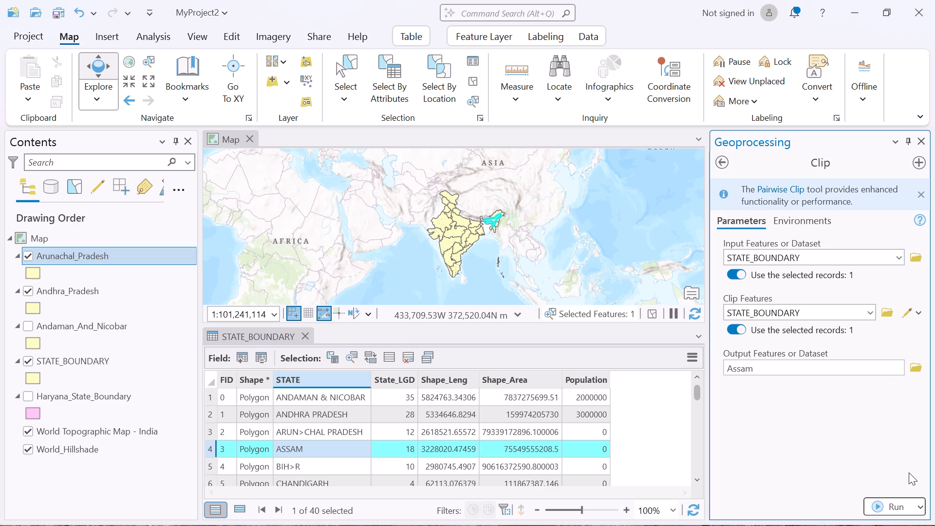
left_click(891, 512)
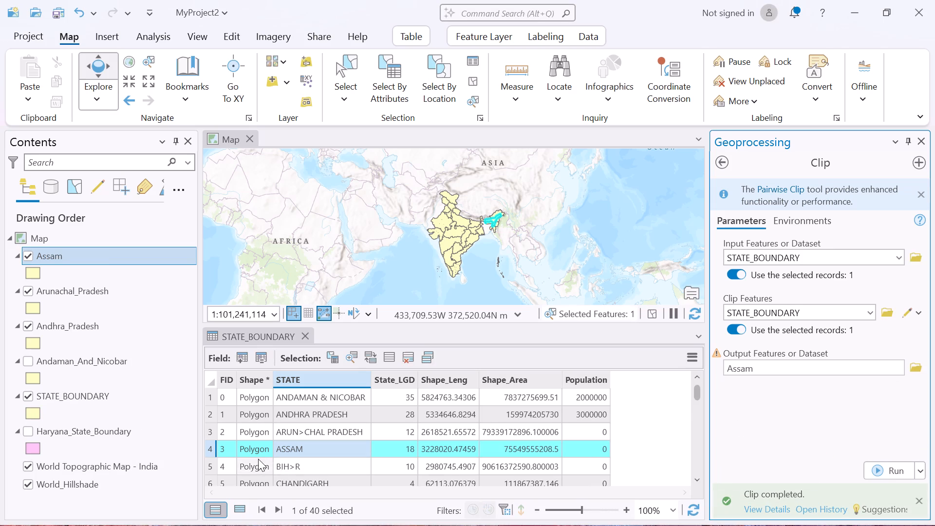
Select the BIH>R record and set the Clip output location to States > BIHAR > STATE_BOUNDARY on Local Disk (P:).
left_click(207, 466)
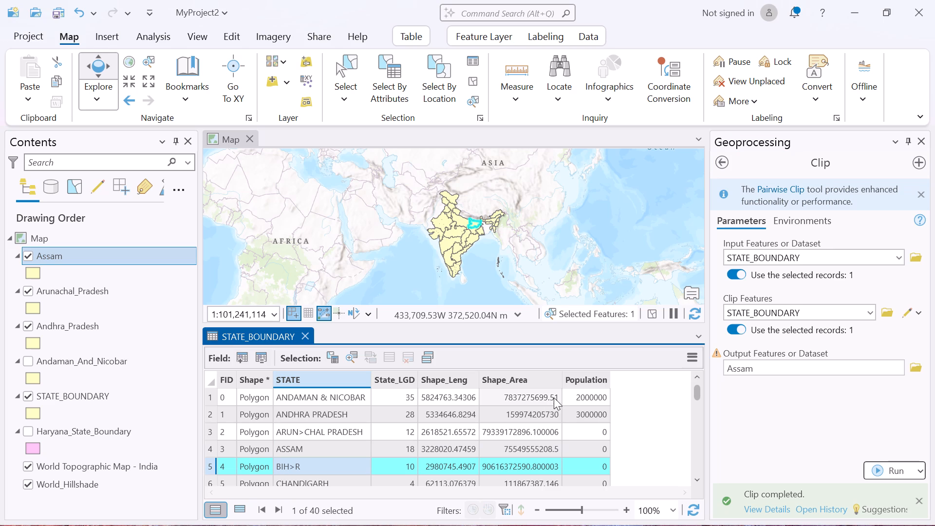
left_click(913, 366)
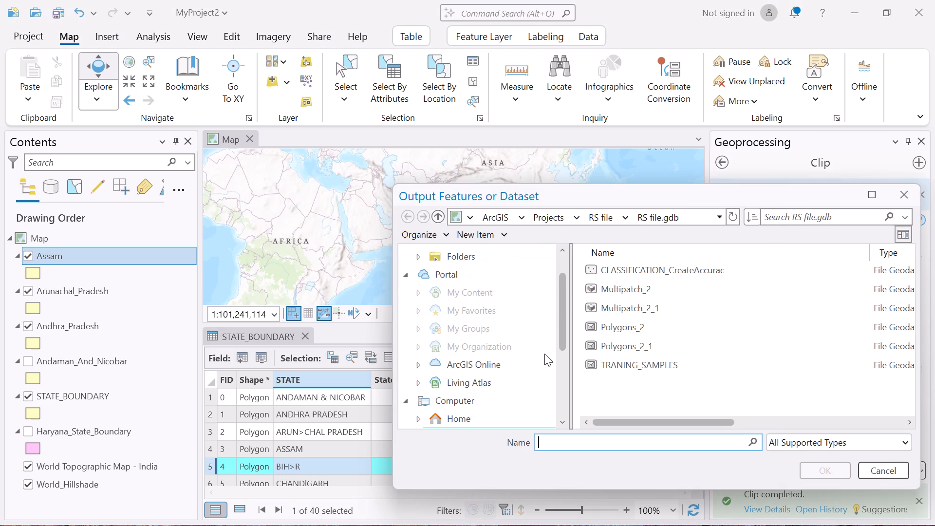
scroll(535, 358, "down", 3)
left_click(480, 348)
left_click(485, 334)
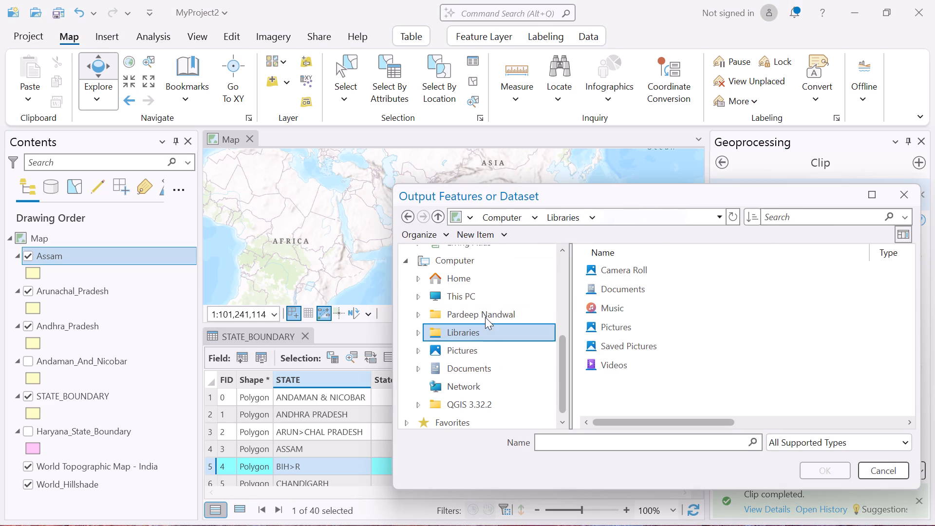
left_click(485, 315)
left_click(487, 302)
double_click(663, 281)
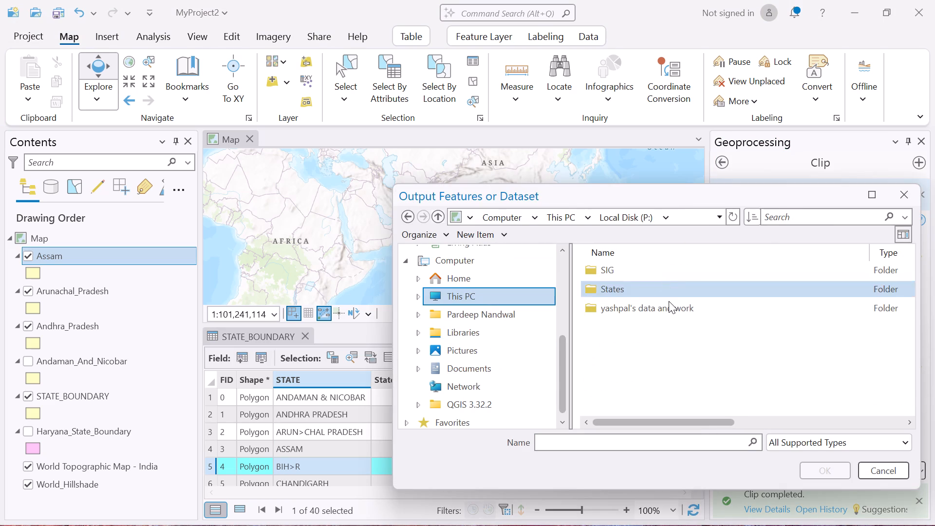
double_click(690, 290)
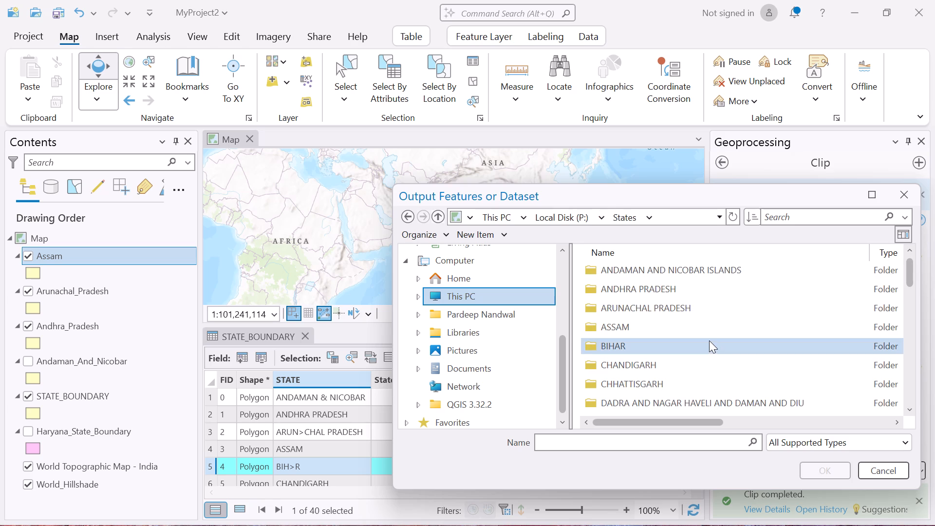
double_click(709, 340)
double_click(703, 328)
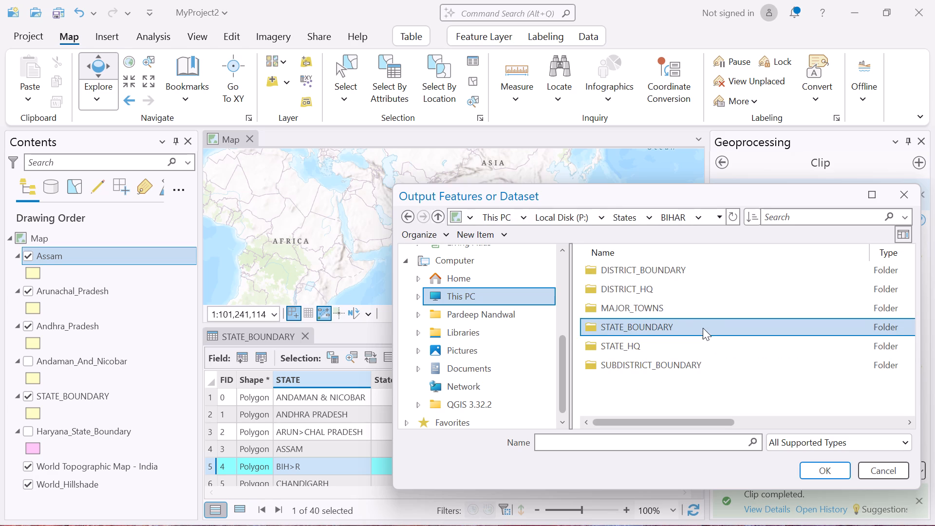
Name the Clip output Bihar and run the Clip on the selected record.
left_click(669, 433)
left_click(673, 441)
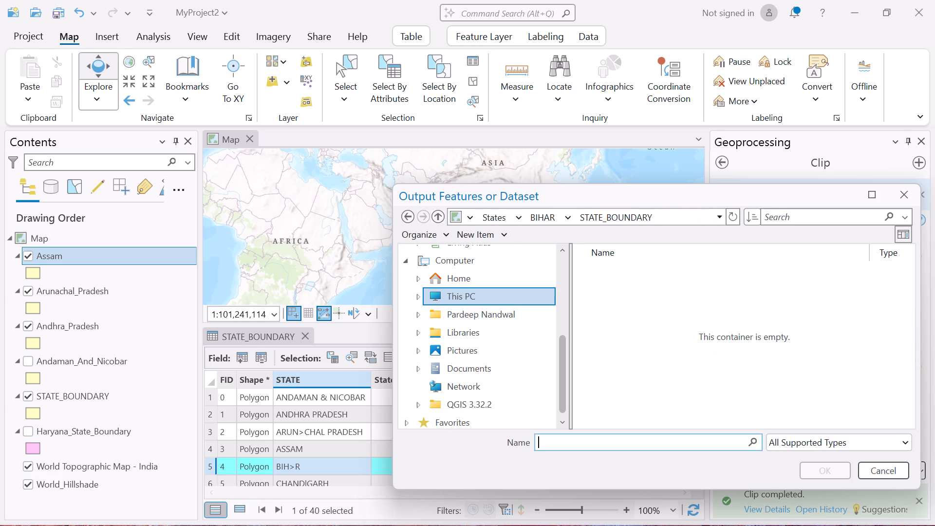
type("Bihar")
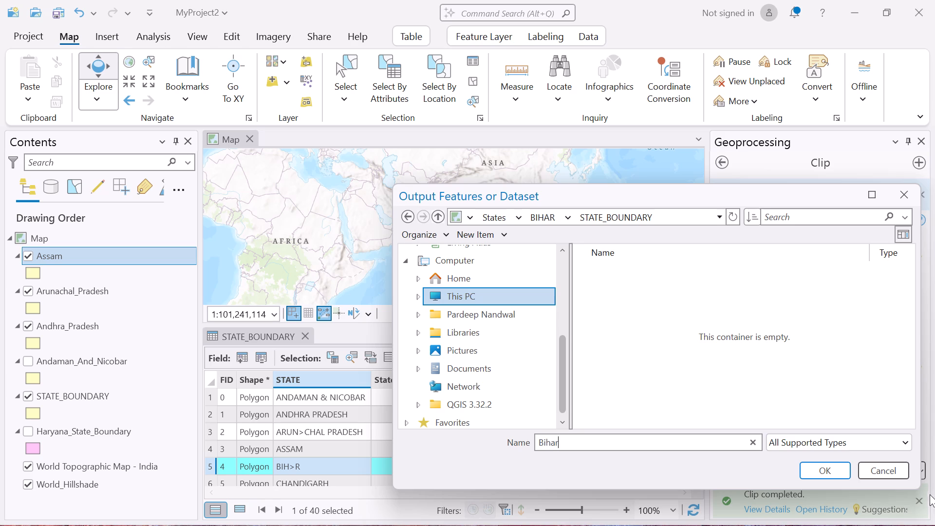
left_click(827, 464)
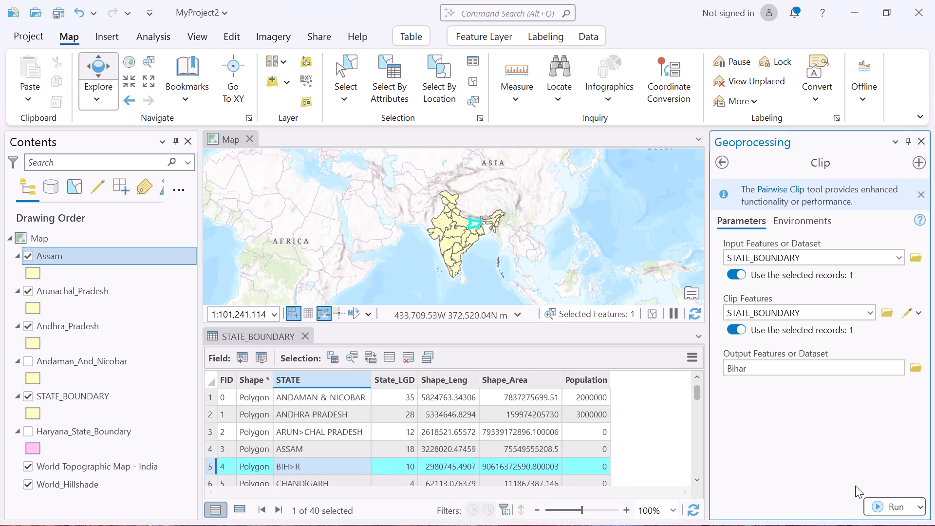
left_click(910, 510)
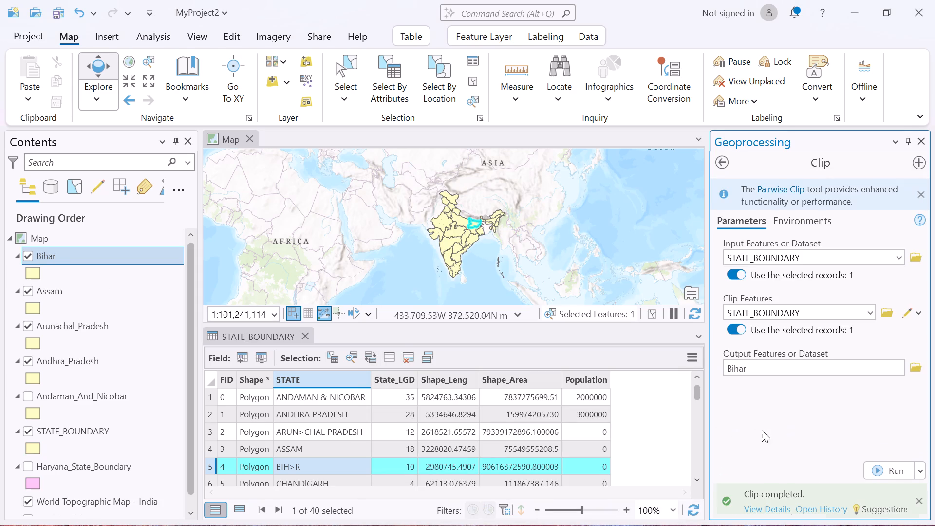
Select the CHAND|GARH record in the STATE_BOUNDARY table.
scroll(317, 418, "down", 1)
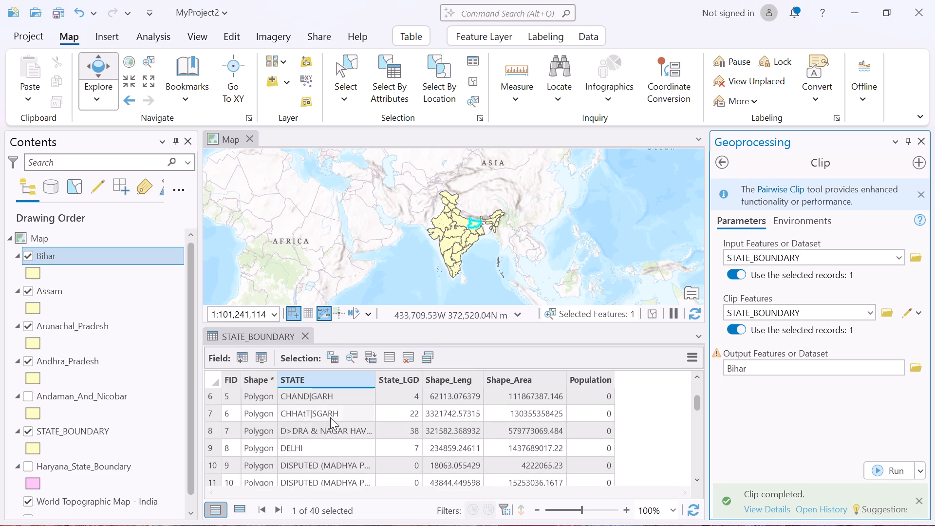
left_click(212, 393)
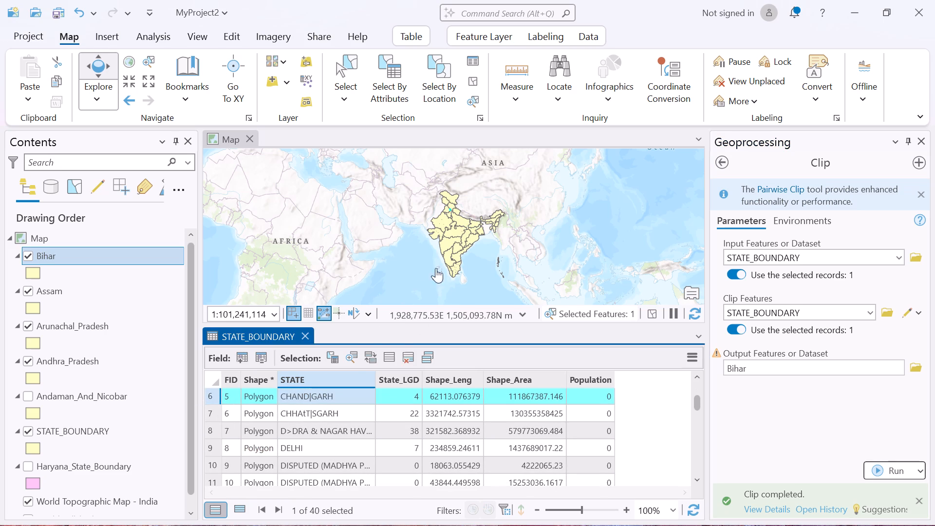
Examine the selected CHAND|GARH boundary up close on the map.
scroll(451, 229, "up", 4)
left_click_drag(462, 180, 465, 224)
scroll(449, 206, "up", 2)
left_click_drag(430, 174, 432, 233)
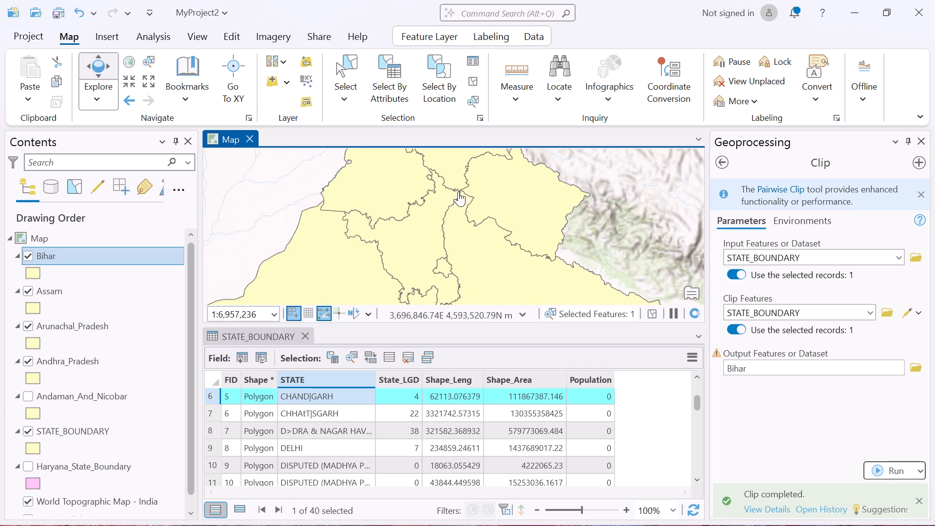
scroll(459, 184, "up", 3)
left_click_drag(401, 178, 418, 229)
scroll(418, 233, "up", 1)
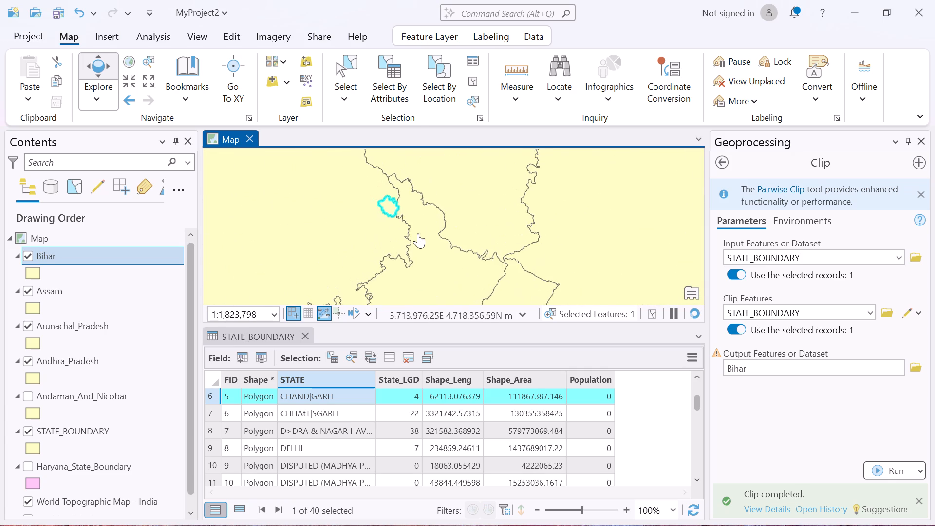
left_click_drag(393, 189, 408, 211)
scroll(409, 213, "up", 3)
left_click_drag(404, 222, 459, 246)
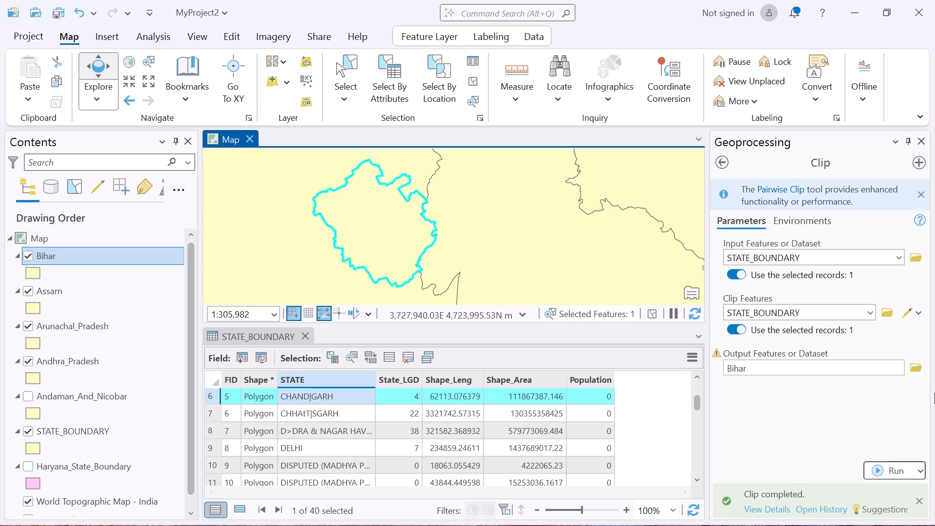
Set the Clip output location to States > CHANDIGARH > STATE_BOUNDARY on Local Disk (P:).
left_click(914, 370)
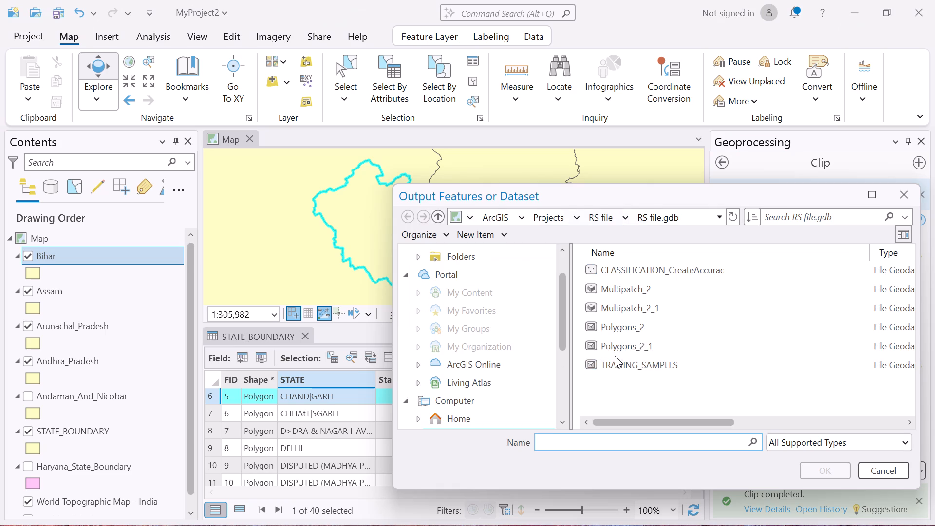
scroll(490, 363, "down", 2)
left_click(482, 338)
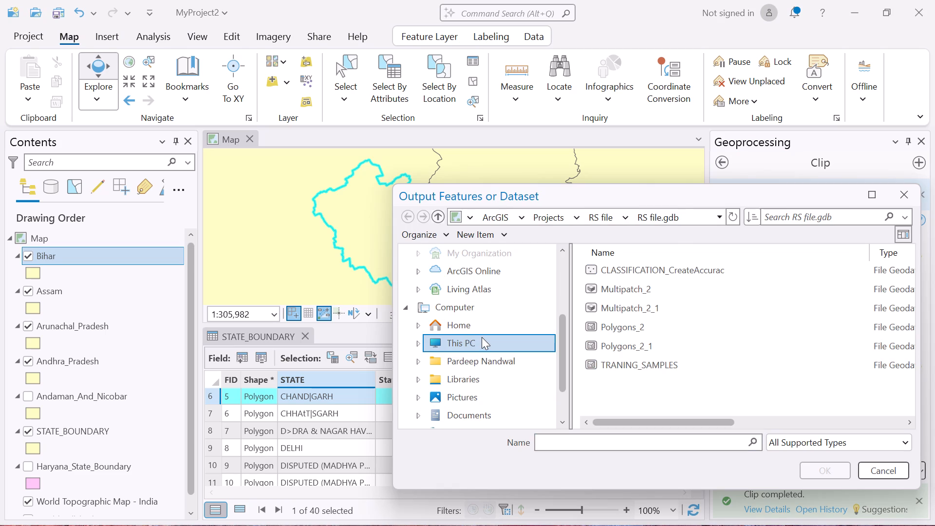
left_click(660, 287)
left_click(663, 284)
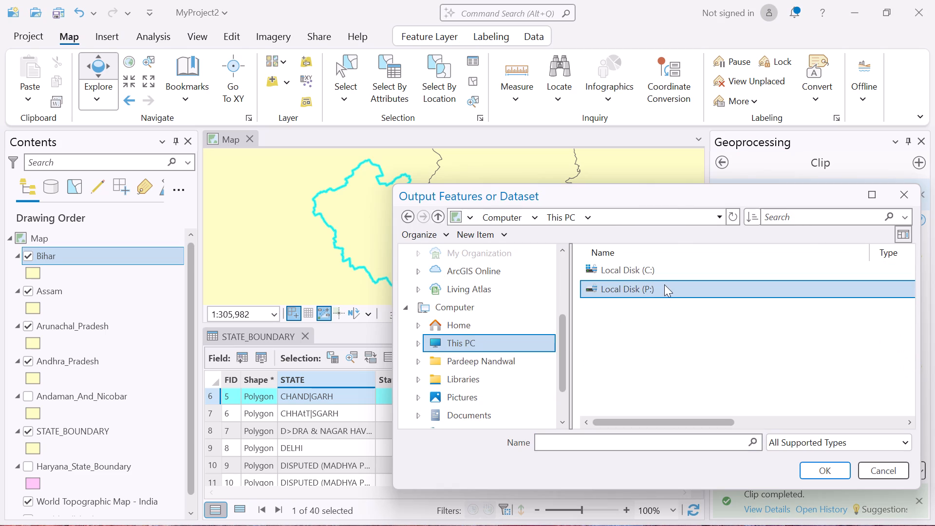
double_click(669, 285)
double_click(678, 287)
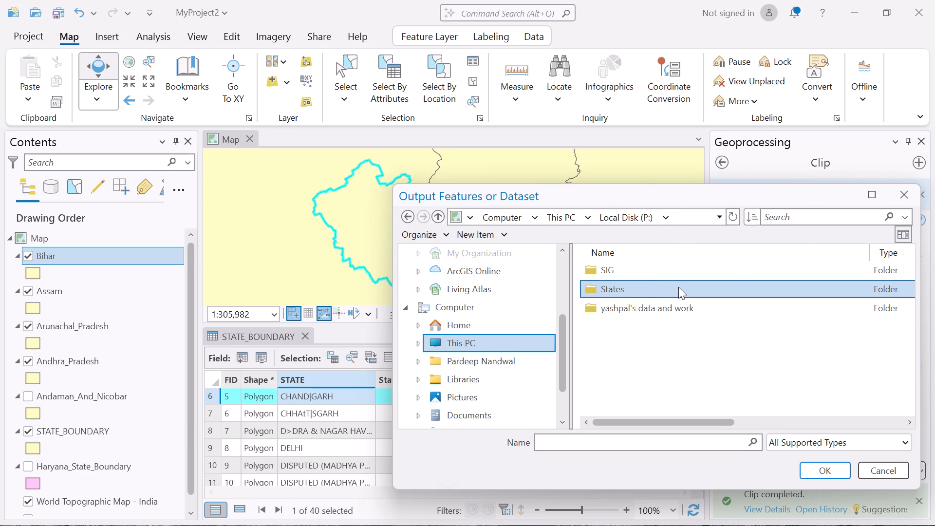
double_click(685, 366)
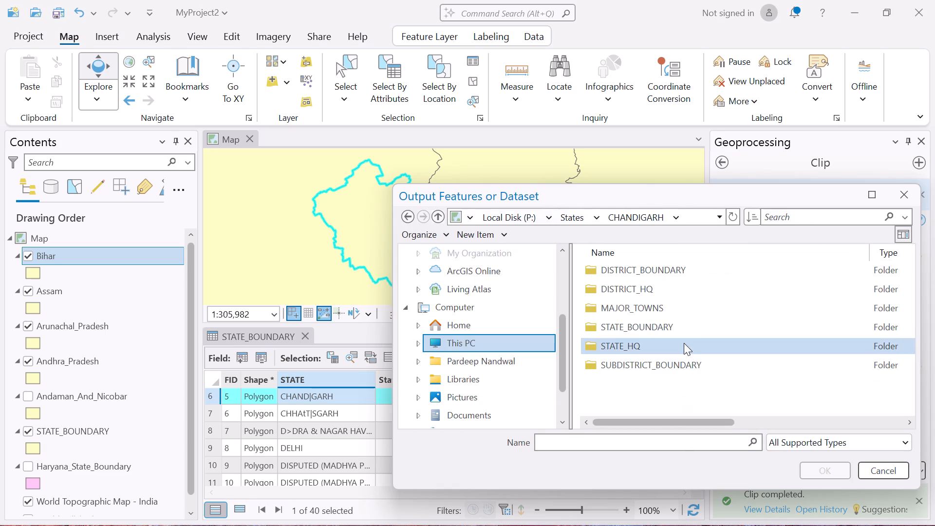
left_click(687, 323)
double_click(687, 323)
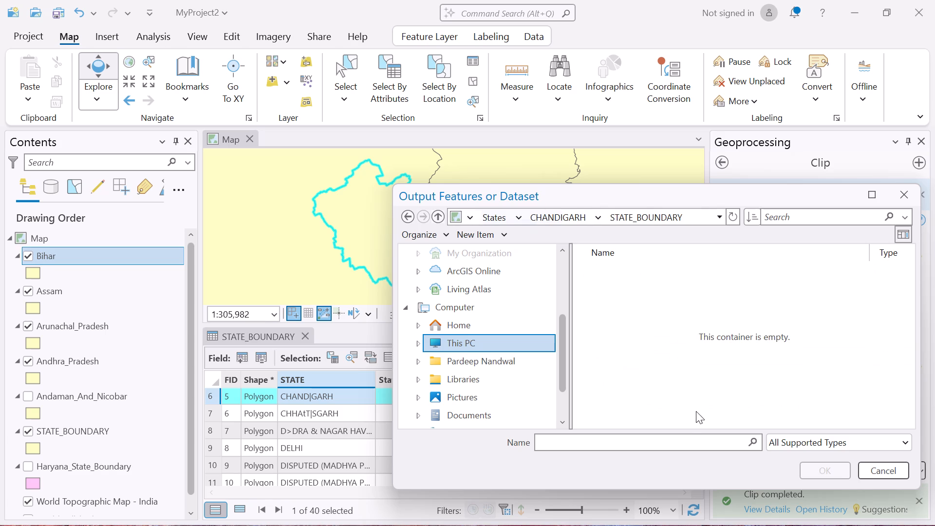
Name the Clip output Chandighar and run the Clip on the selected record.
left_click(663, 435)
type("Cha")
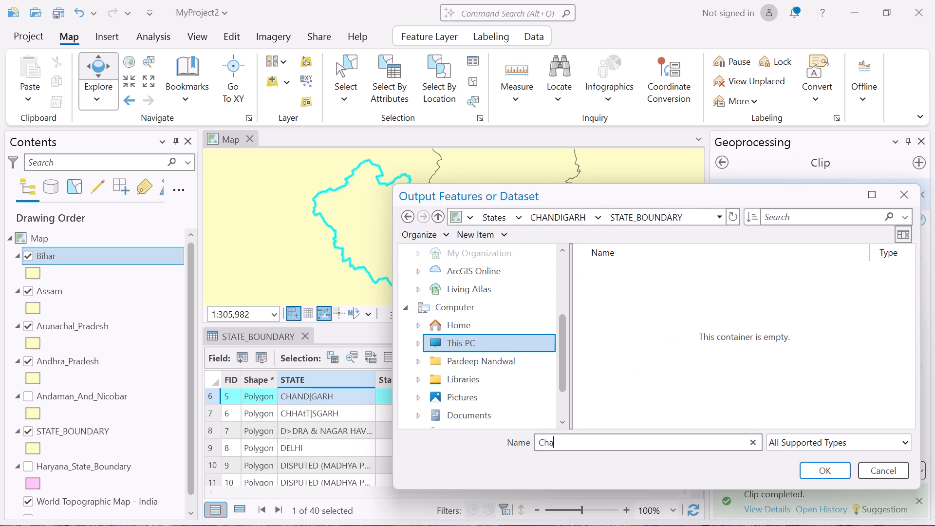
key("n")
type("dighar")
left_click(829, 466)
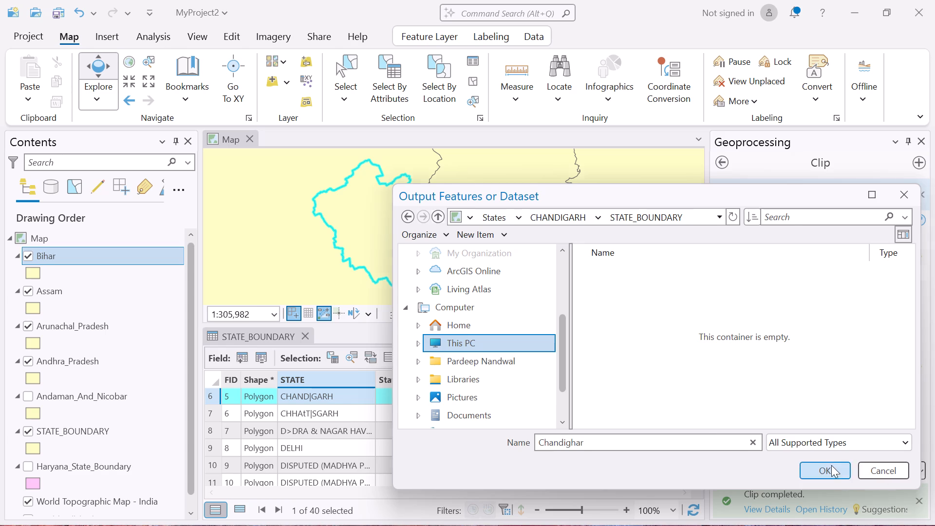
left_click(886, 502)
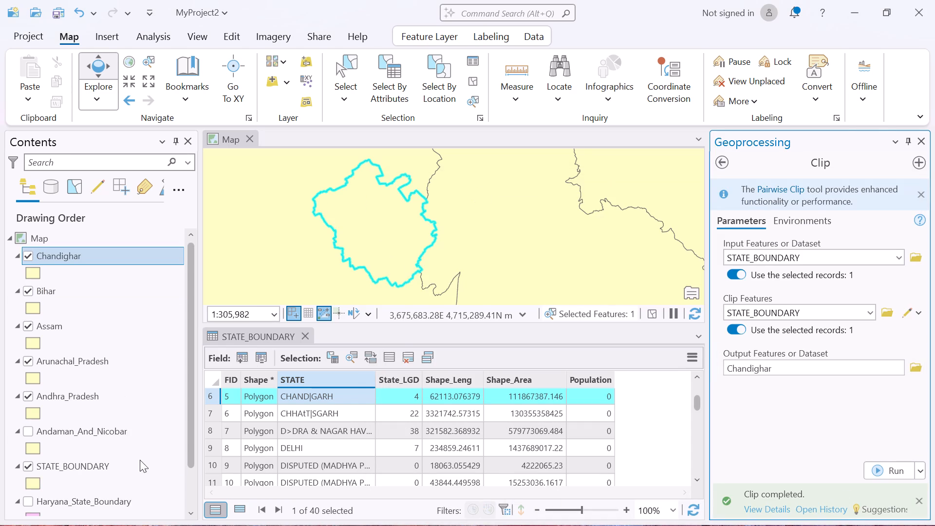
Select the CHHAtT|SGARH record in the STATE_BOUNDARY table.
left_click(209, 418)
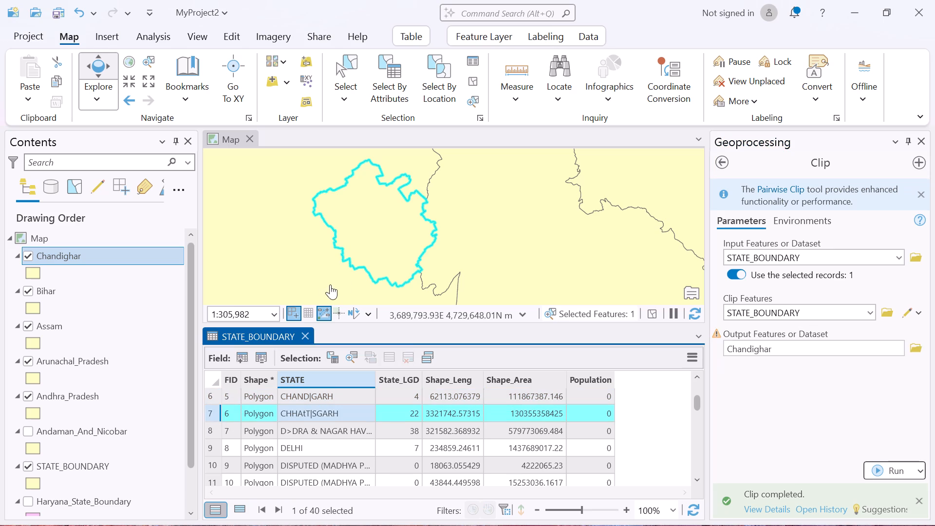
Examine where the selected CHHAtT|SGARH boundary lies within India on the map.
scroll(370, 253, "down", 8)
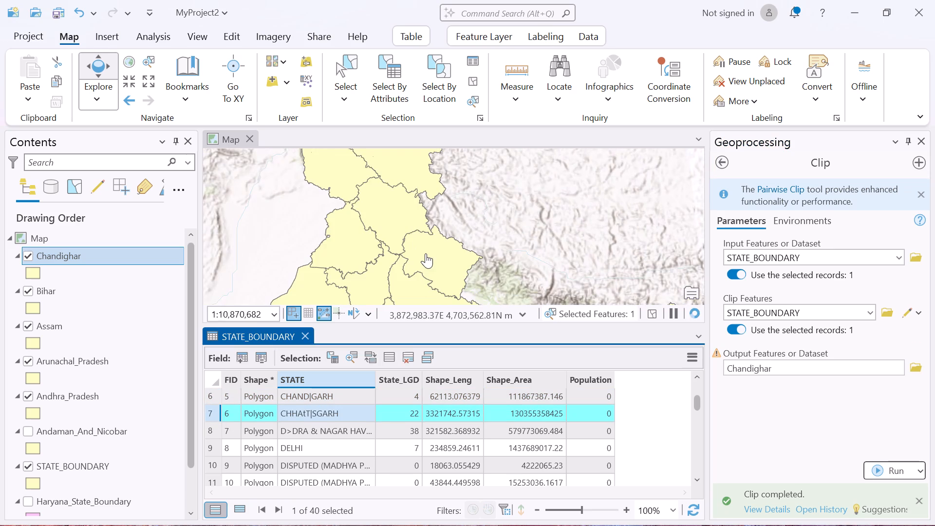
left_click_drag(426, 252, 439, 209)
scroll(439, 210, "down", 6)
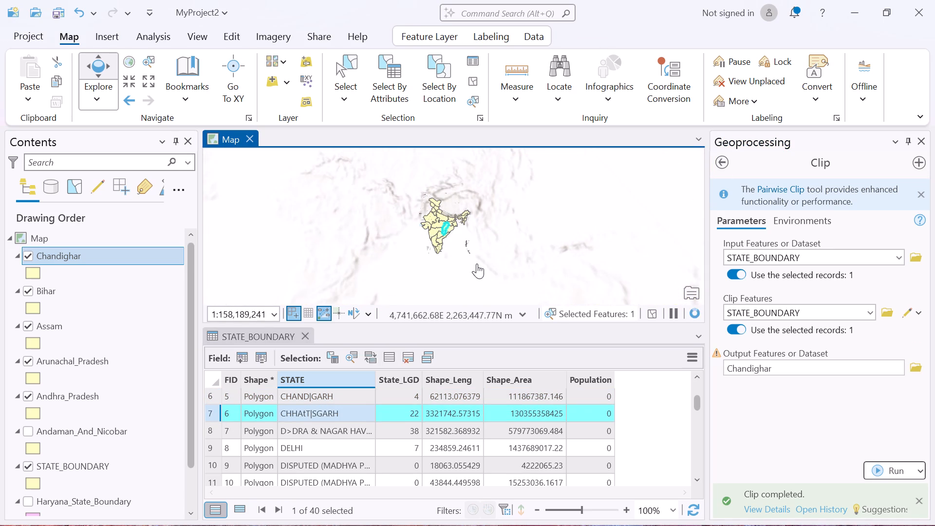
left_click(474, 244)
scroll(453, 235, "up", 4)
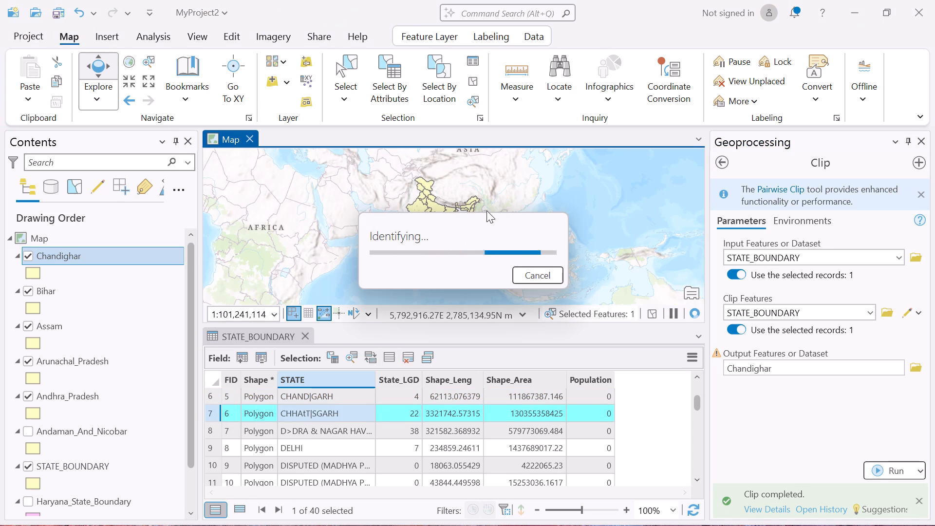
left_click(513, 196)
left_click(529, 272)
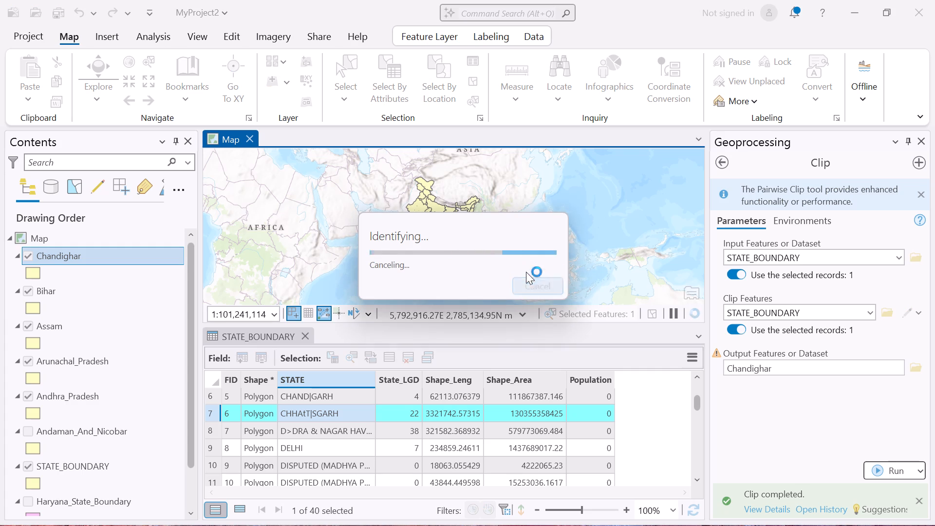
scroll(432, 241, "up", 1)
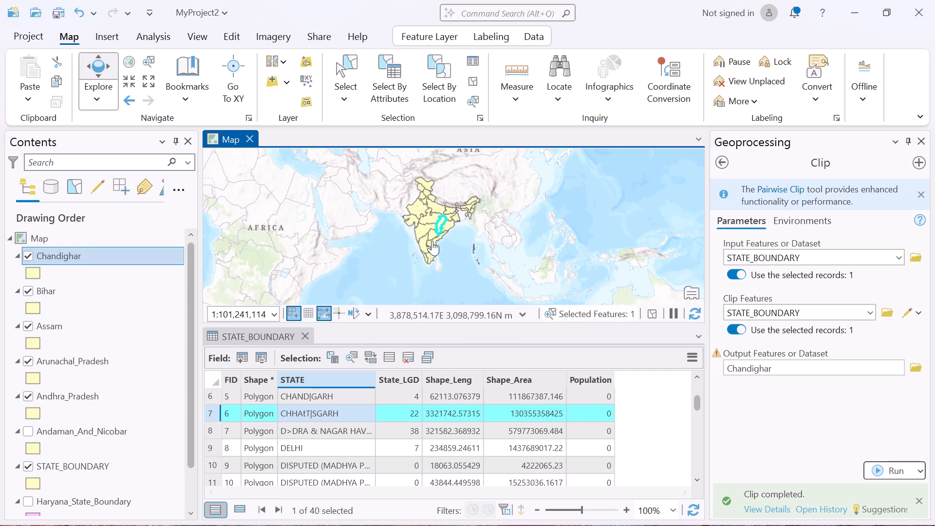
scroll(432, 241, "up", 2)
scroll(466, 201, "down", 1)
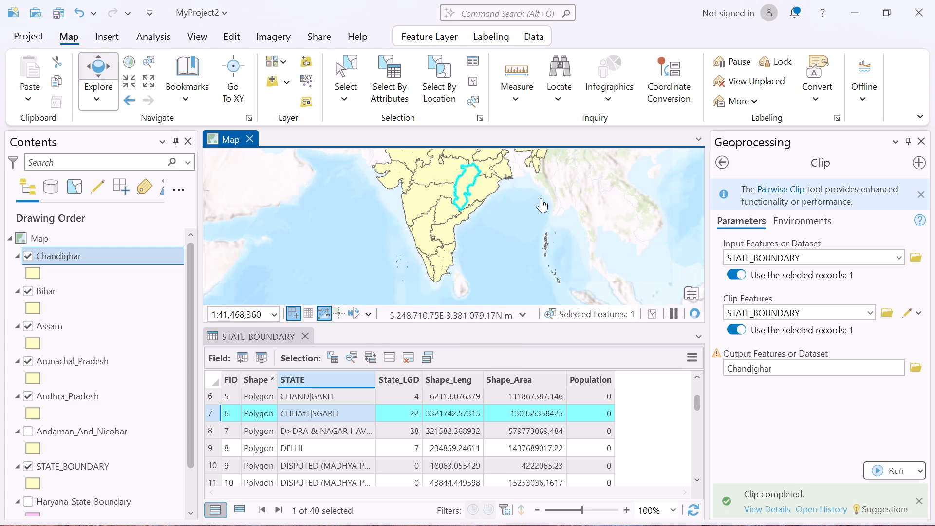
left_click_drag(516, 204, 517, 219)
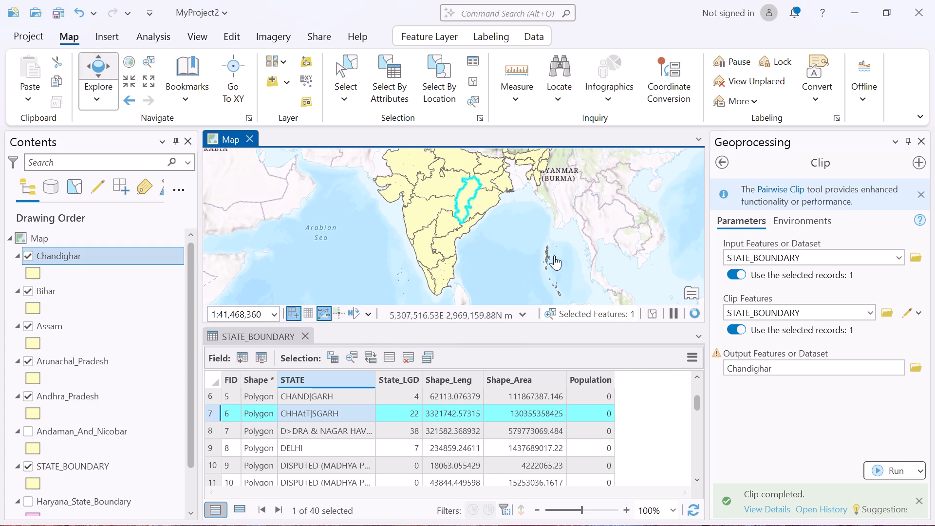
Set the Clip output location to States > CHHATTISGARH > STATE_BOUNDARY on Local Disk (P:).
left_click(916, 366)
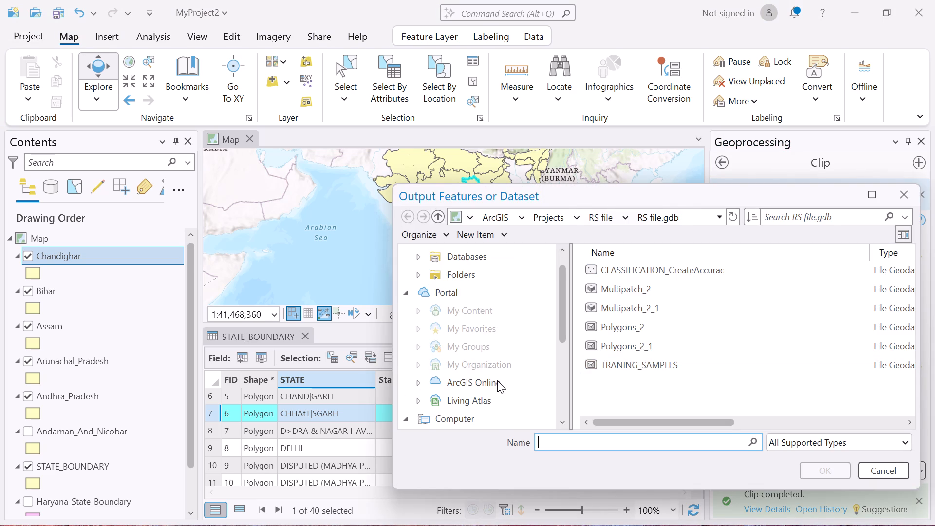
scroll(478, 359, "down", 1)
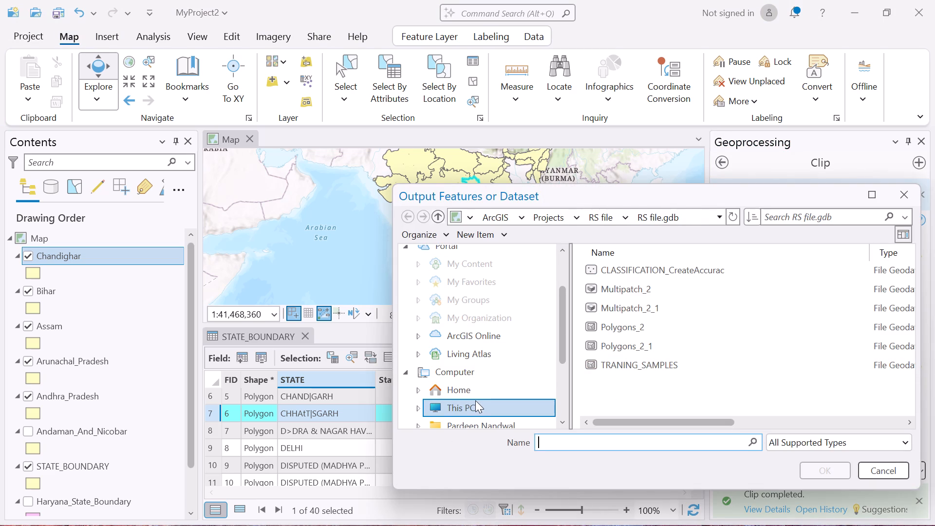
left_click(475, 400)
double_click(658, 282)
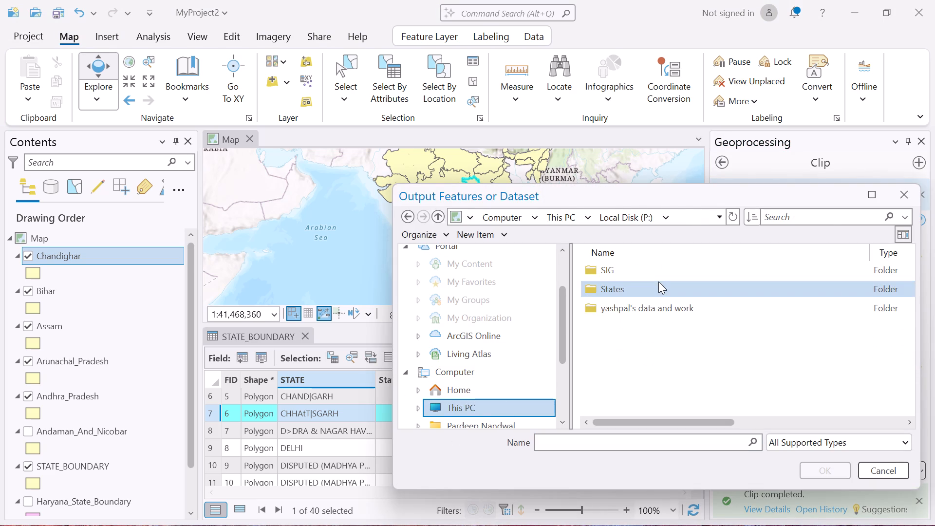
double_click(674, 295)
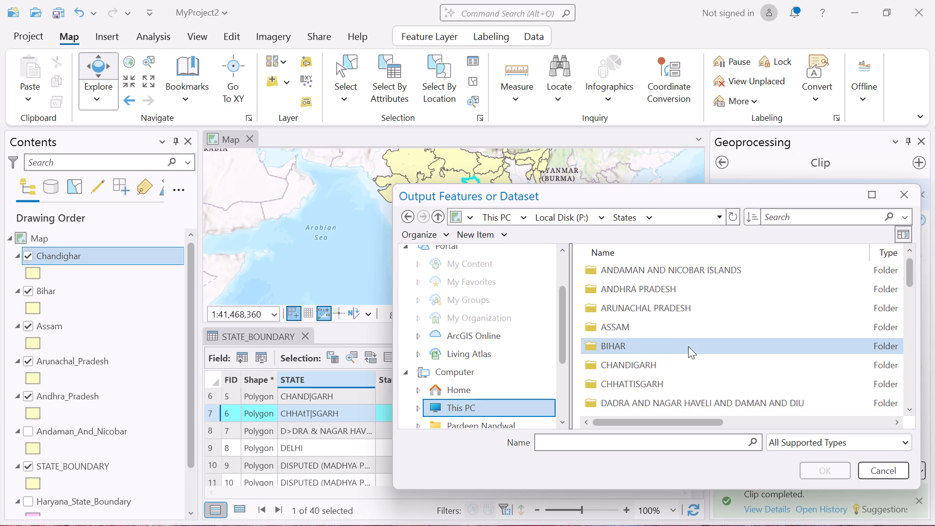
double_click(697, 385)
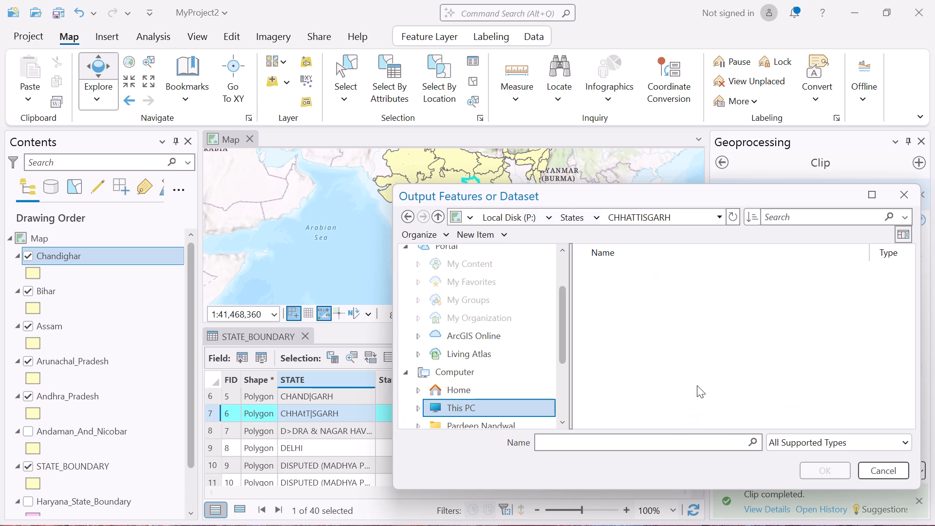
double_click(666, 334)
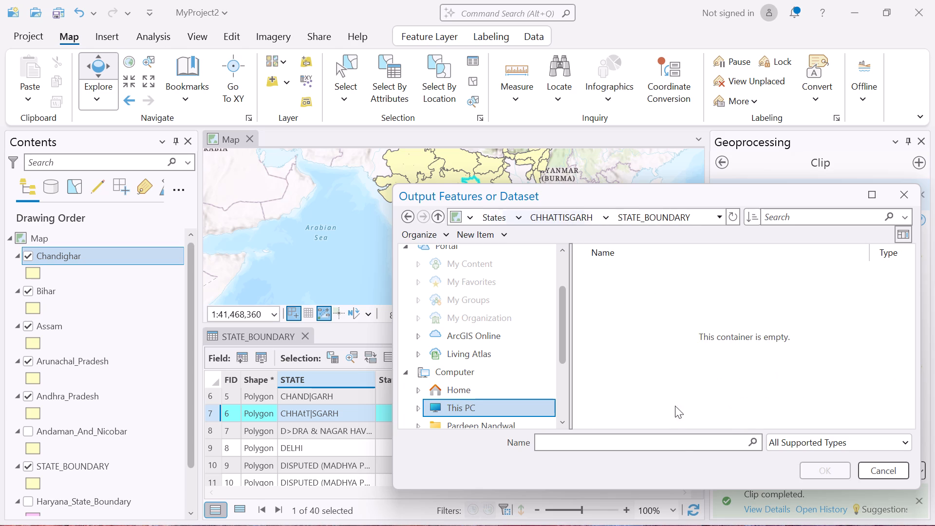
Name the Clip output Chhatisghar and run the Clip on the selected record.
left_click(675, 446)
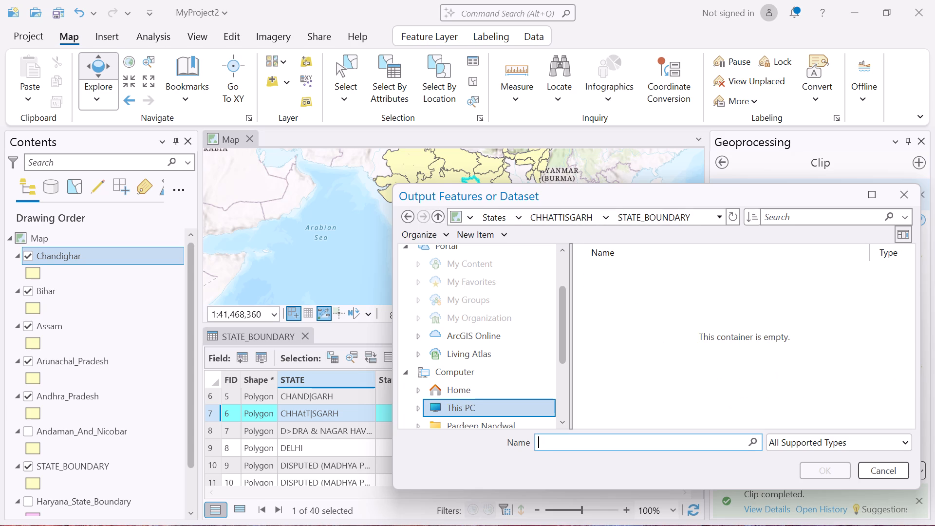
key("c")
key("BackSpace")
key("shift+c")
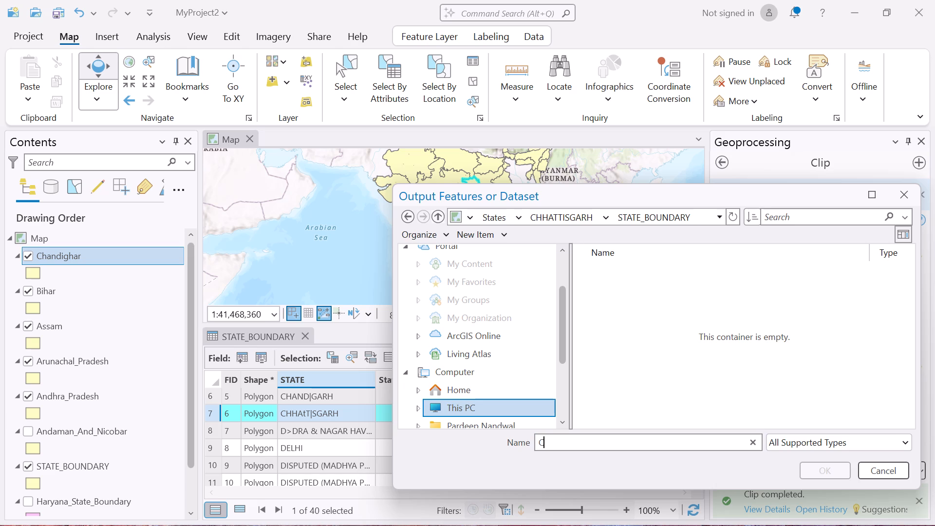
type("hha")
type("ti")
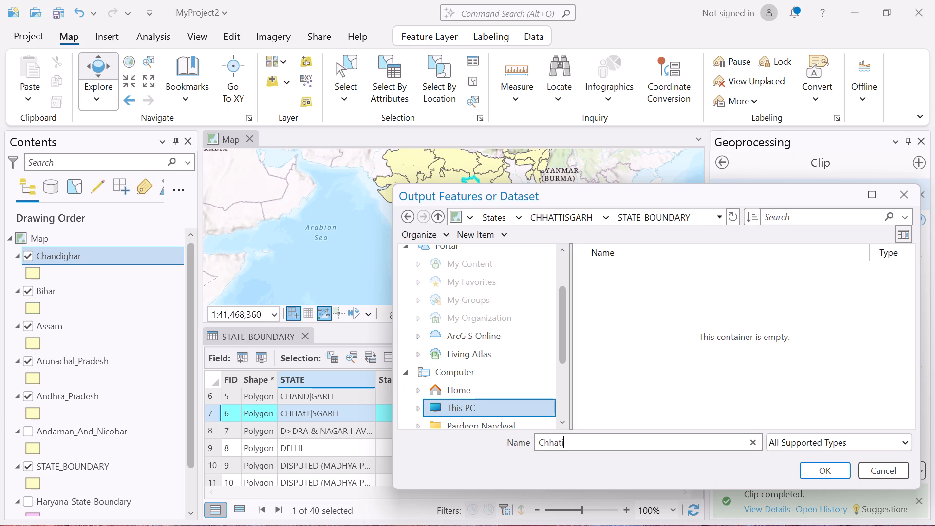
key("s")
key("g")
type("har")
left_click(829, 472)
left_click(893, 502)
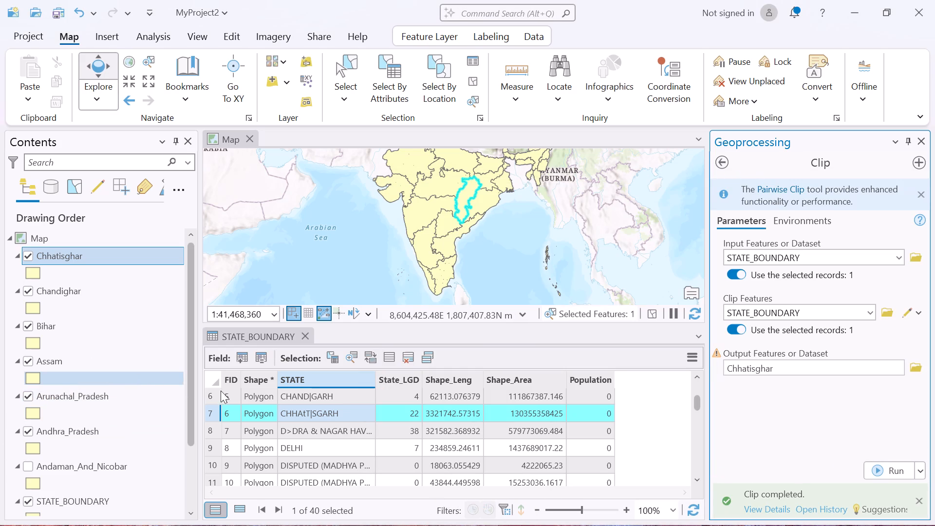
Select the D>DRA & NAGAR HAVELI record in the STATE_BOUNDARY table.
left_click(206, 433)
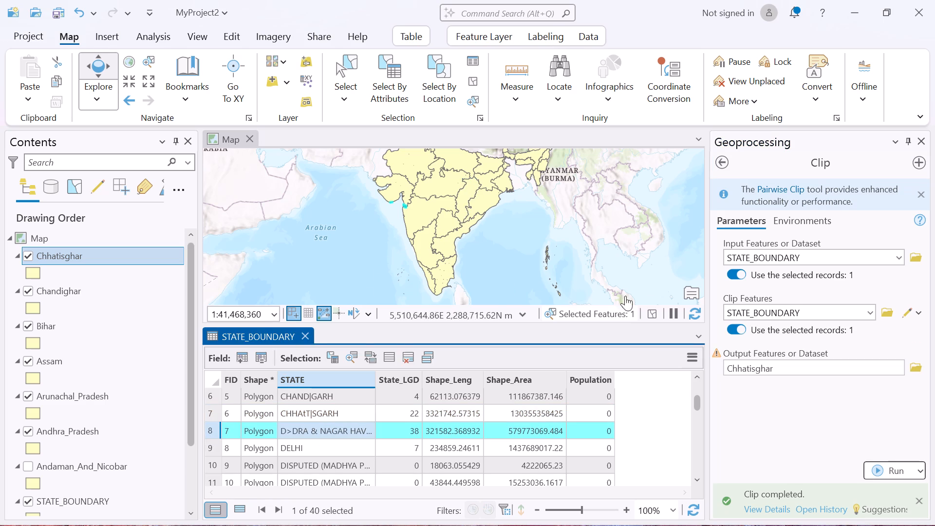
Set the Clip output location to States > DADRA AND NAGAR HAVELI AND DAMAN AND DIU > STATE_BOUNDARY, copying the state folder's name.
left_click(915, 368)
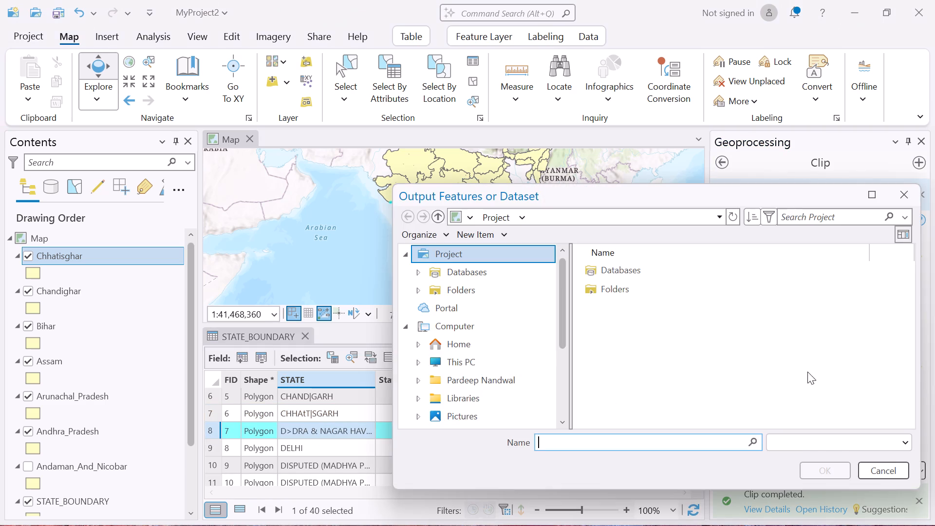
scroll(450, 348, "down", 3)
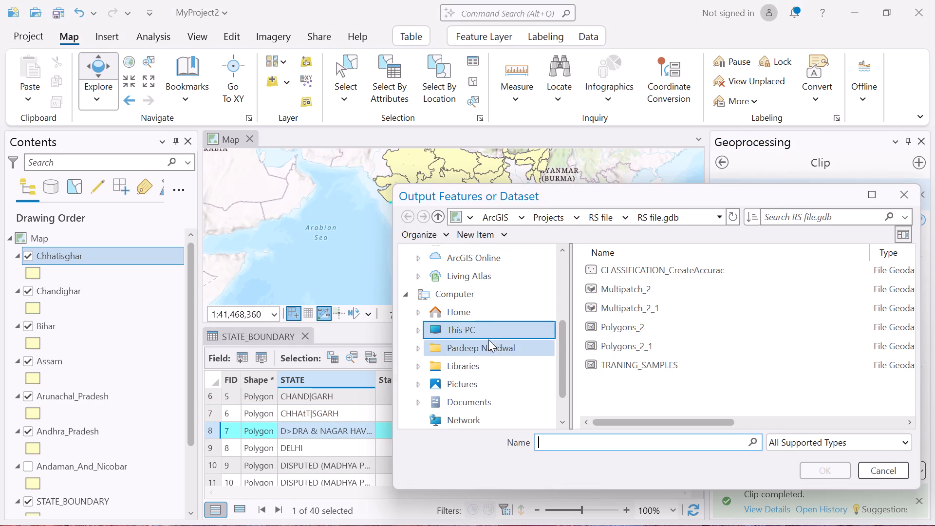
left_click(490, 333)
double_click(667, 294)
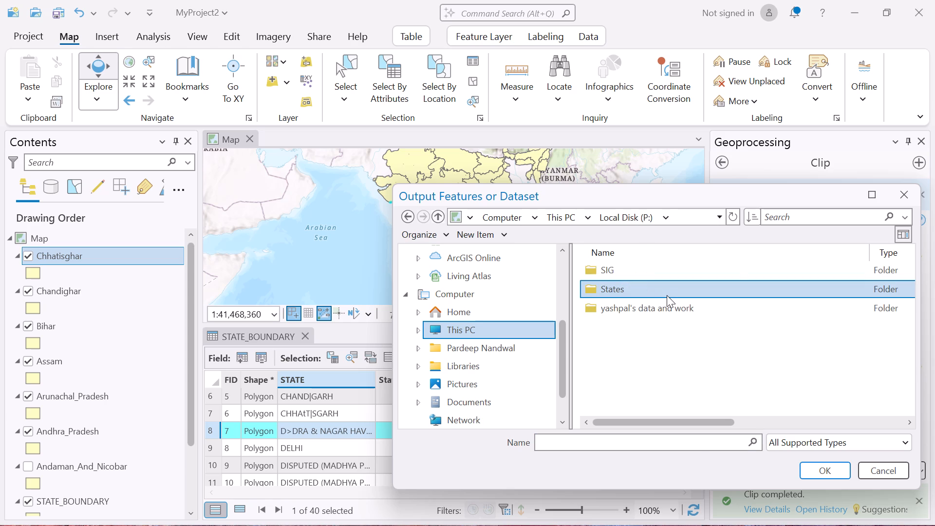
double_click(668, 295)
scroll(677, 355, "down", 1)
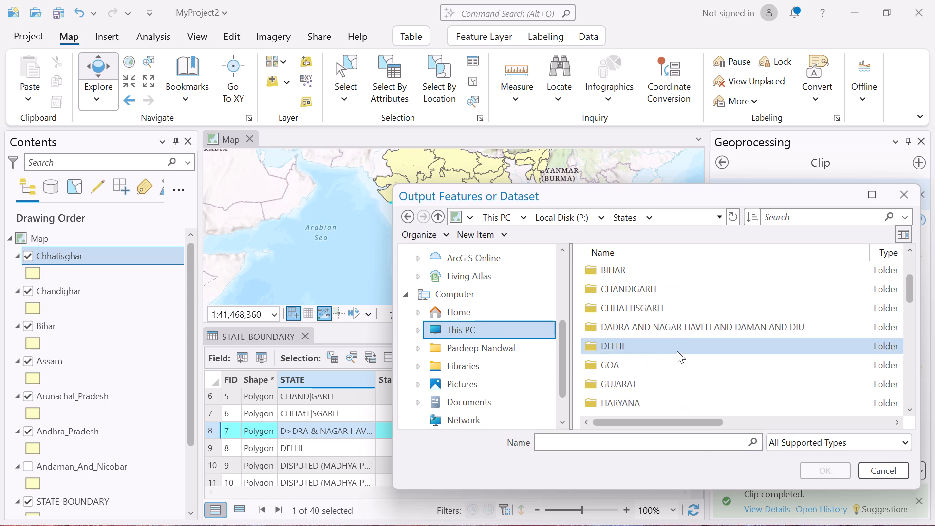
left_click(675, 330)
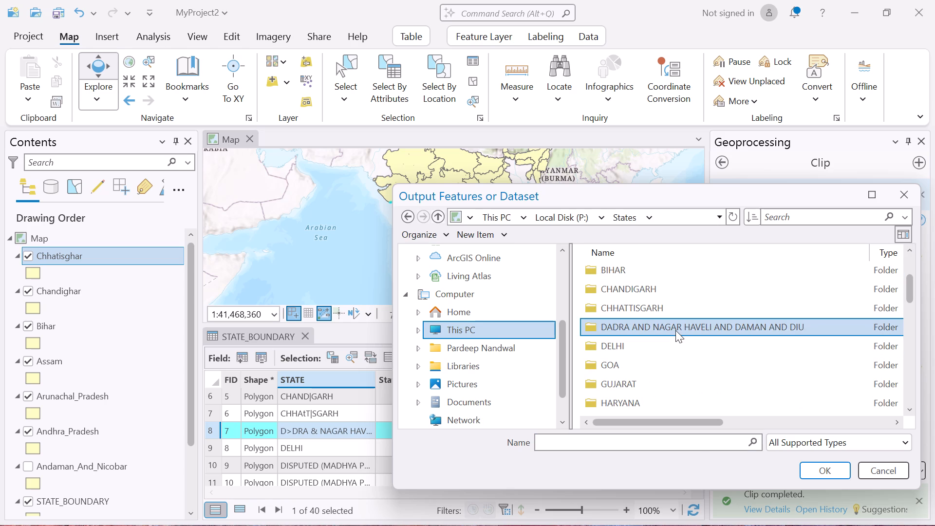
key("F2")
key("ctrl+c")
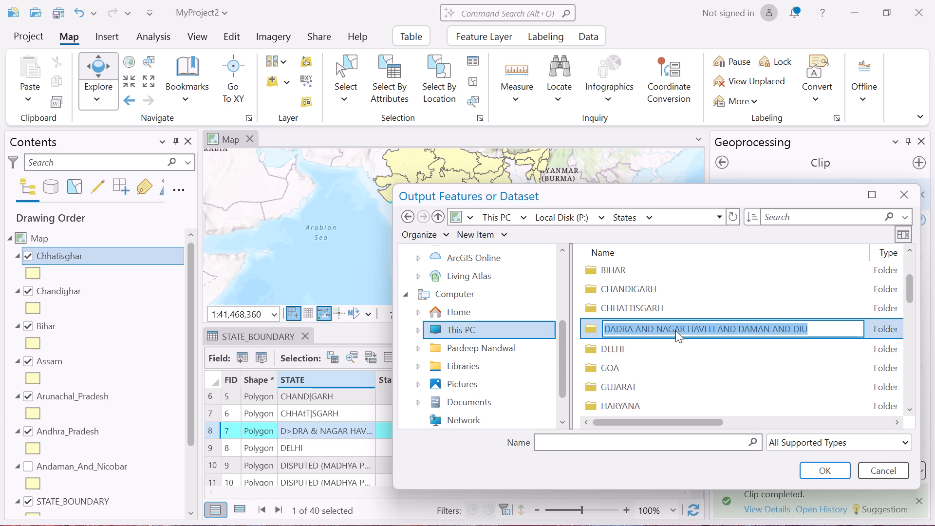
key("Return")
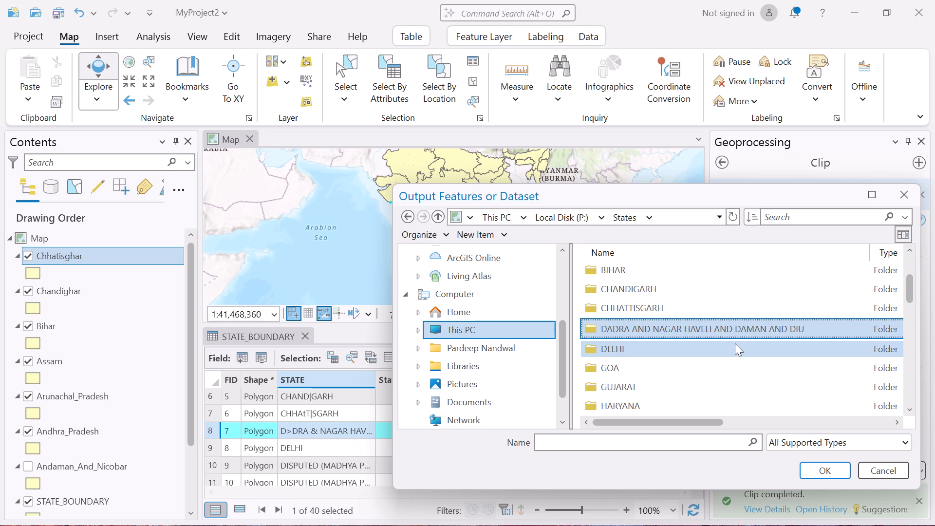
key("Return")
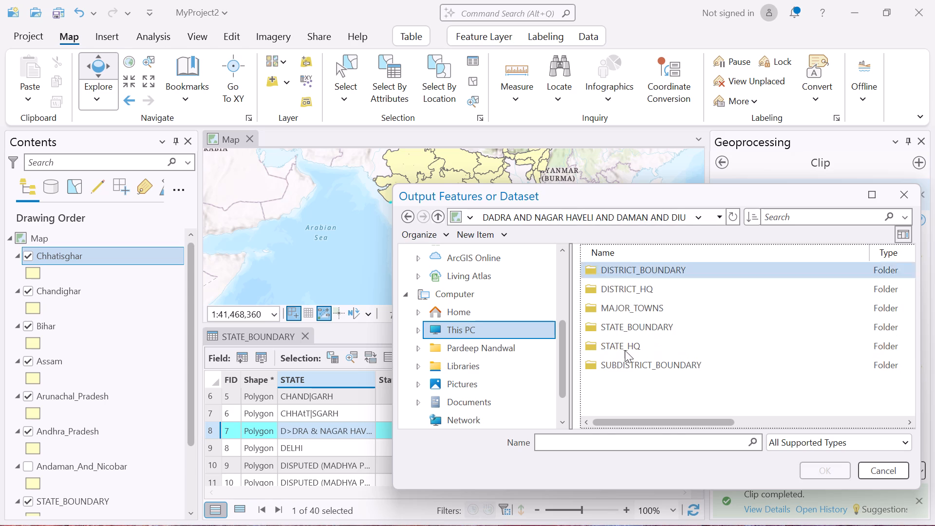
double_click(660, 323)
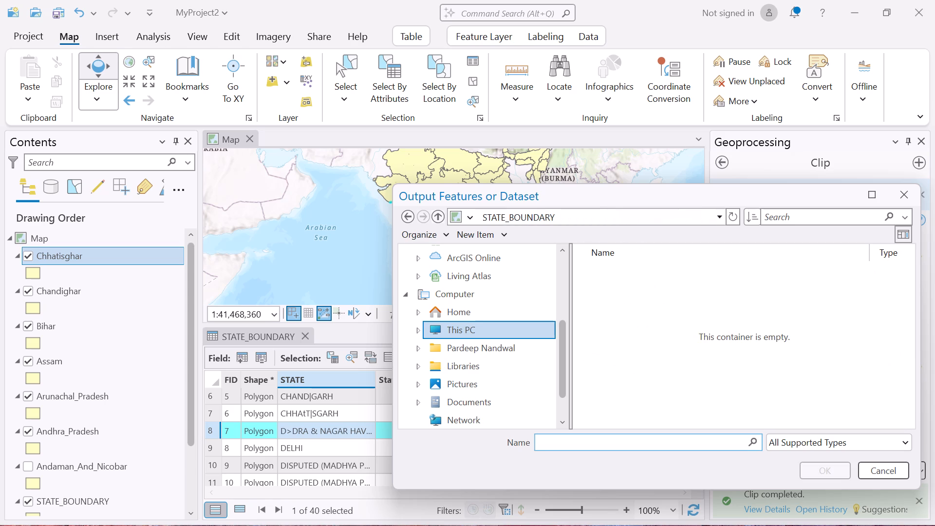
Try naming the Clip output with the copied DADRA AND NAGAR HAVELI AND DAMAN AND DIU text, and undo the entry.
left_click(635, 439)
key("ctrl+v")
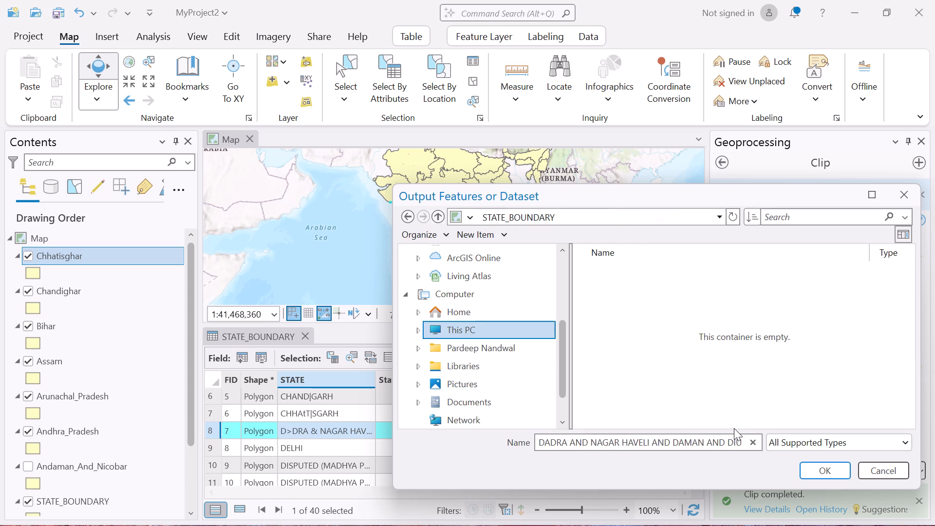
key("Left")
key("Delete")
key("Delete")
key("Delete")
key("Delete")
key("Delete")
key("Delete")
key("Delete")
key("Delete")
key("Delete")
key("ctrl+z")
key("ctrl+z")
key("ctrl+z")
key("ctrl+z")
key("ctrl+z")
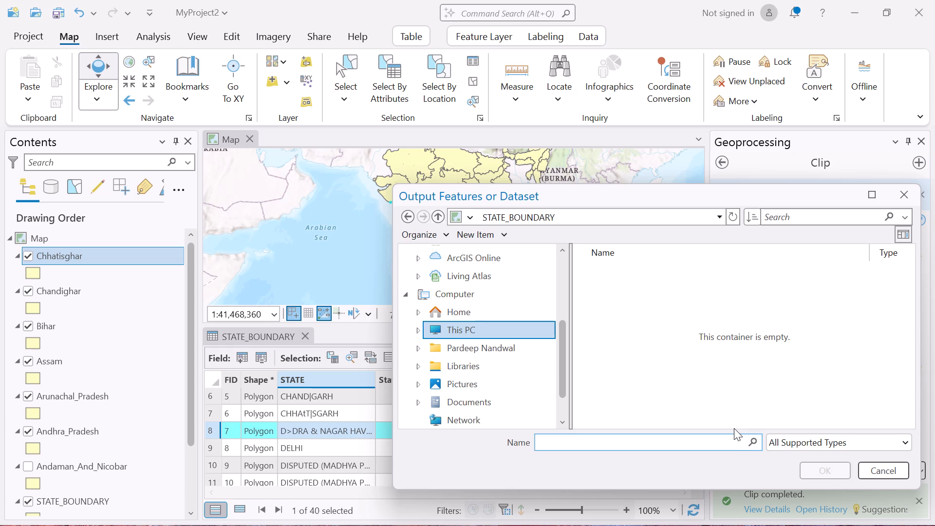
Restore DADRA AND NAGAR HAVELI AND DAMAN AND DIU as the Clip output name and run the Clip on the selected record.
key("ctrl+z")
key("ctrl+y")
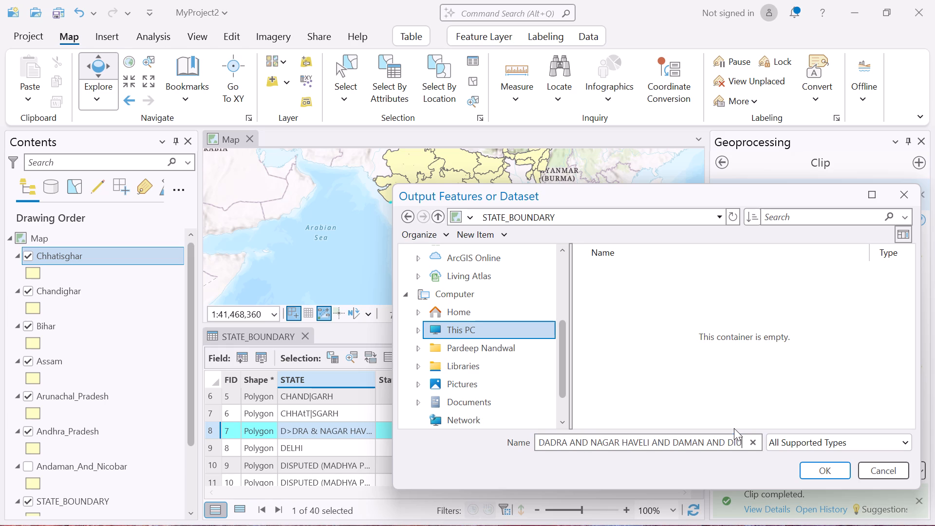
left_click(831, 473)
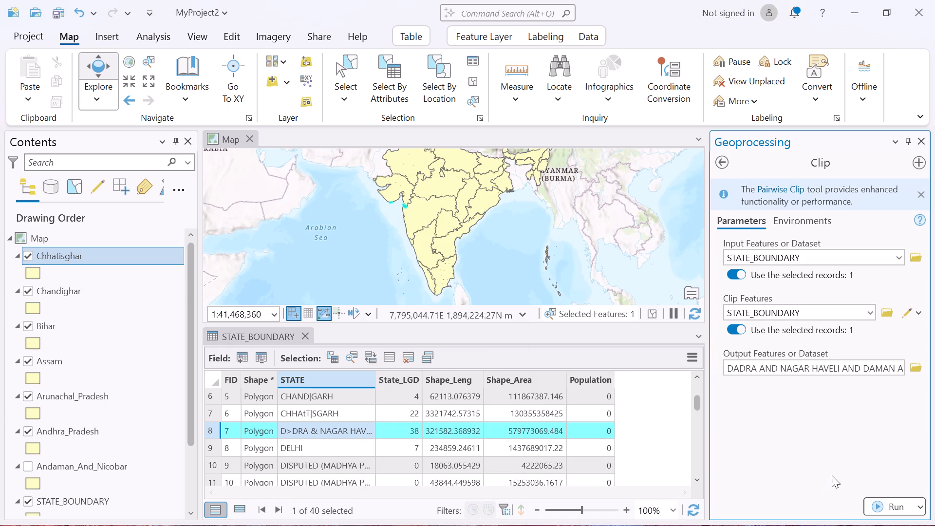
left_click(876, 501)
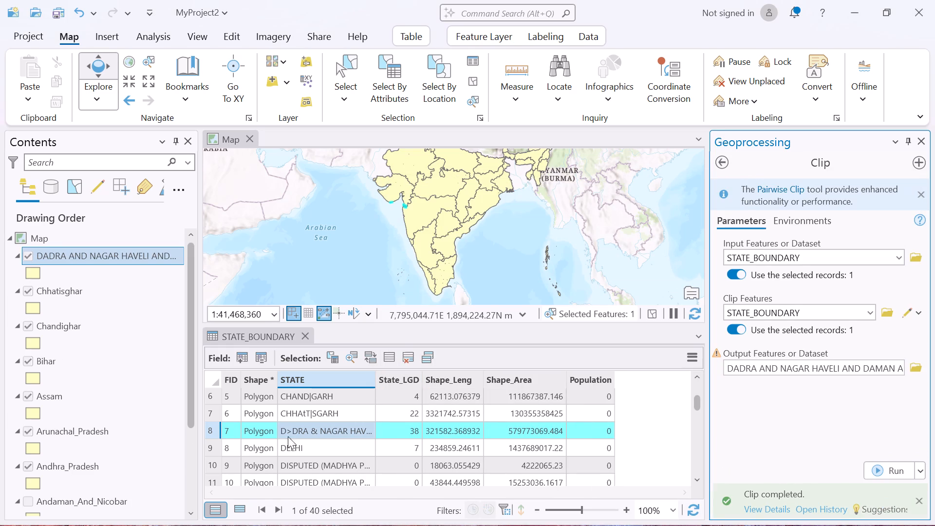
Select the DELHI record in the STATE_BOUNDARY table.
left_click(213, 449)
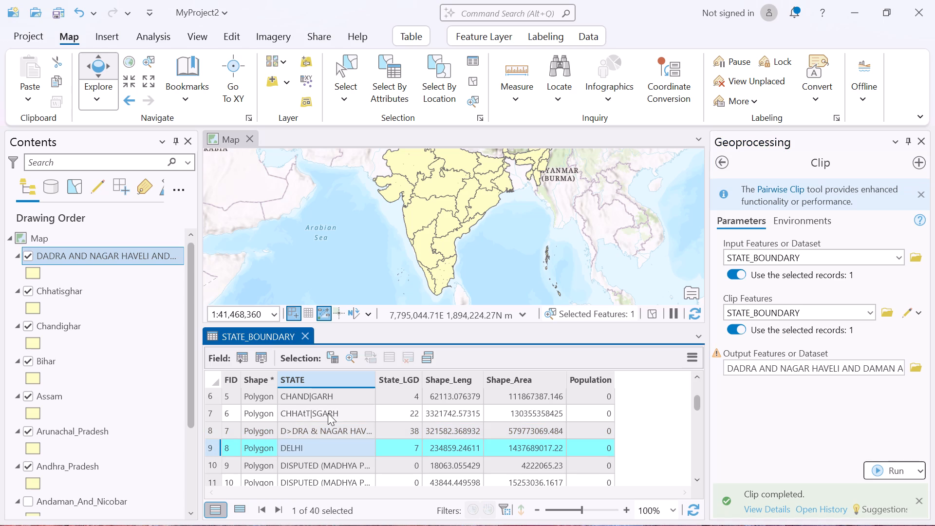
scroll(431, 205, "down", 2)
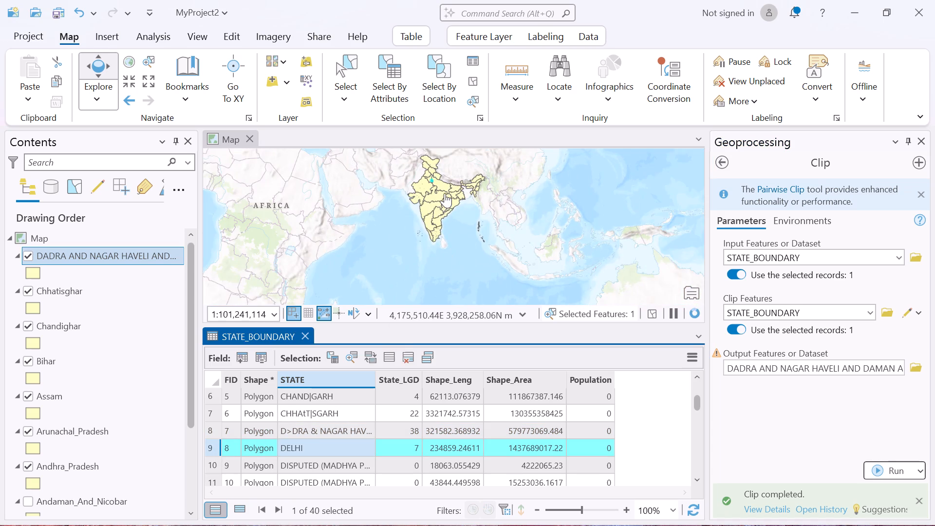
scroll(445, 192, "up", 2)
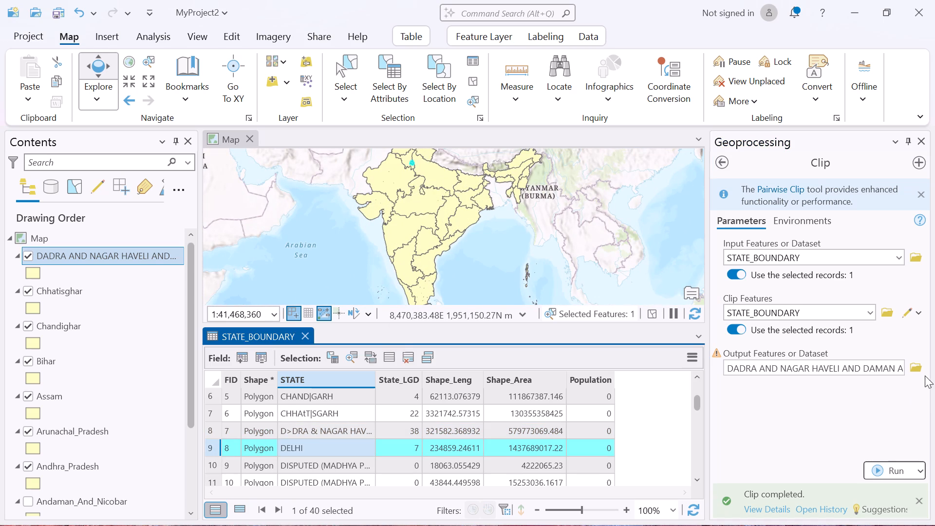
Set the Clip output location to States > DELHI > STATE_BOUNDARY on Local Disk (P:), copying the state folder's name.
left_click(919, 367)
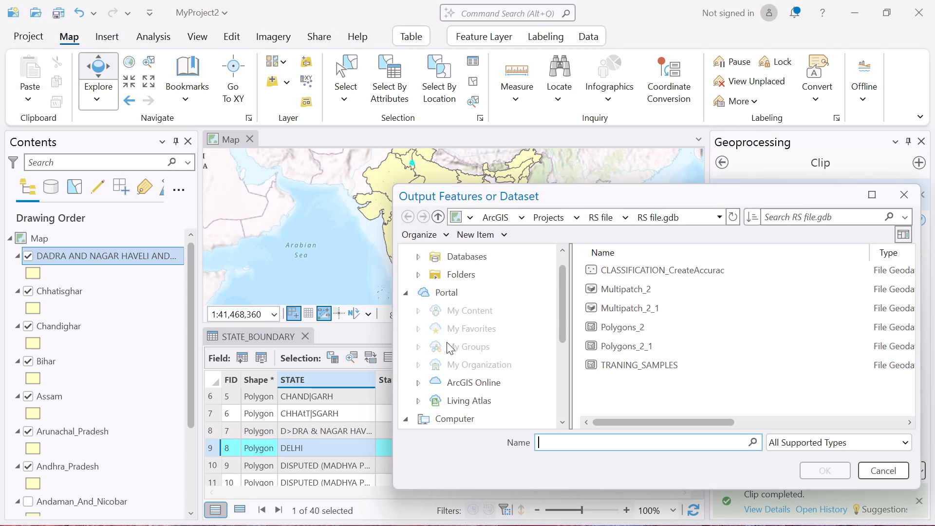
scroll(445, 355, "down", 2)
left_click(492, 366)
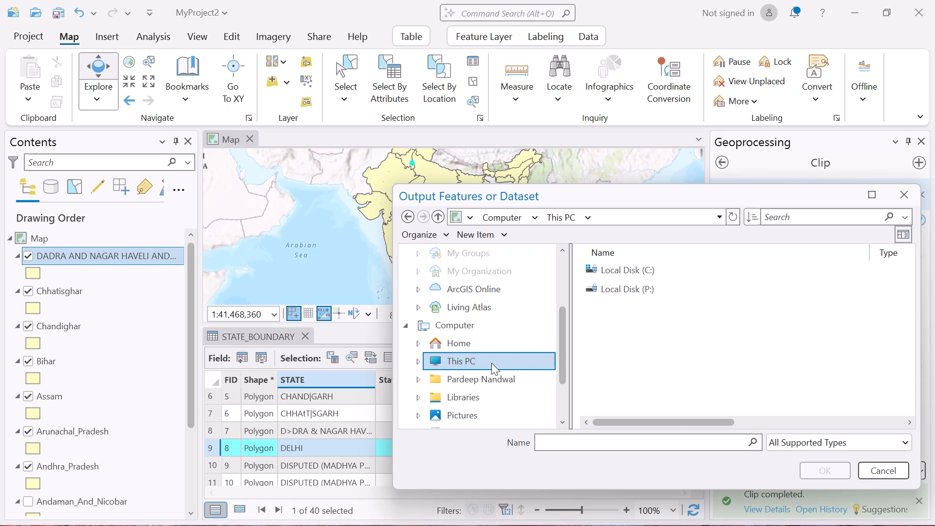
double_click(646, 291)
double_click(654, 285)
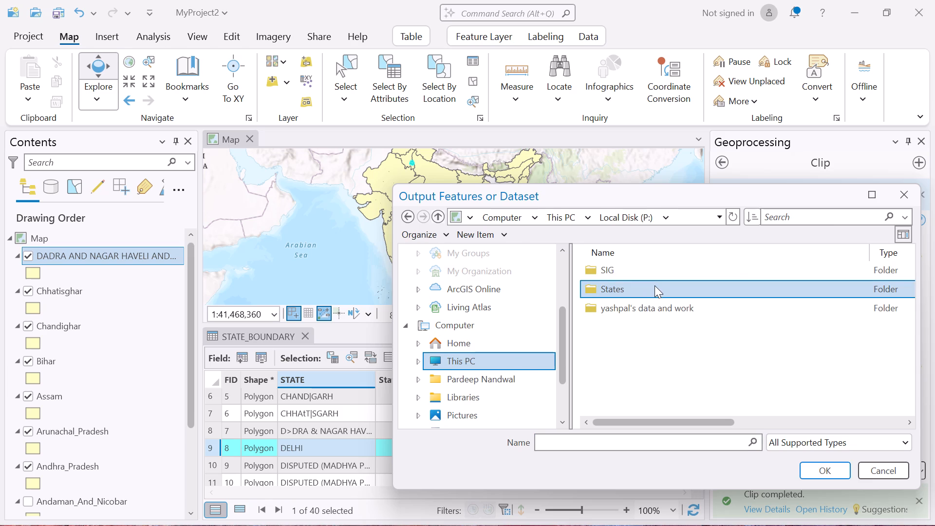
scroll(662, 335, "down", 1)
left_click(656, 347)
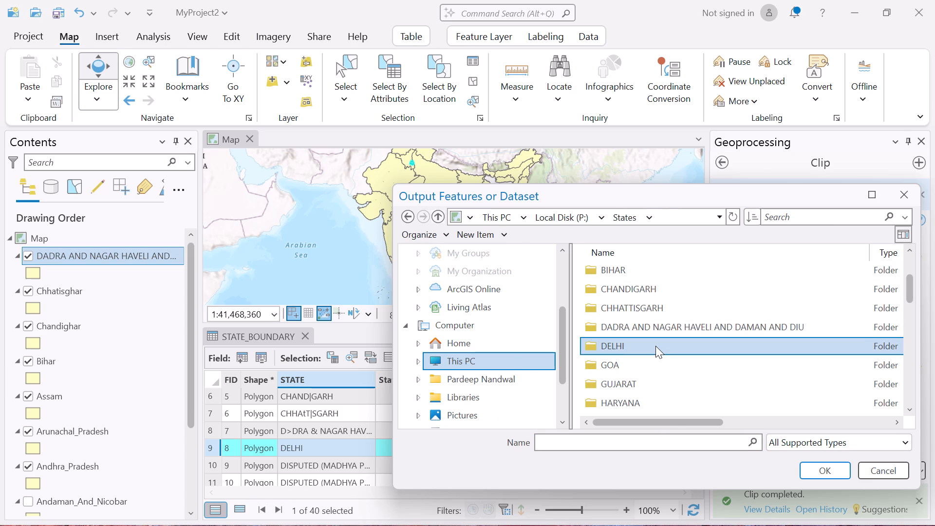
key("F2")
scroll(655, 346, "down", 1)
key("ctrl+c")
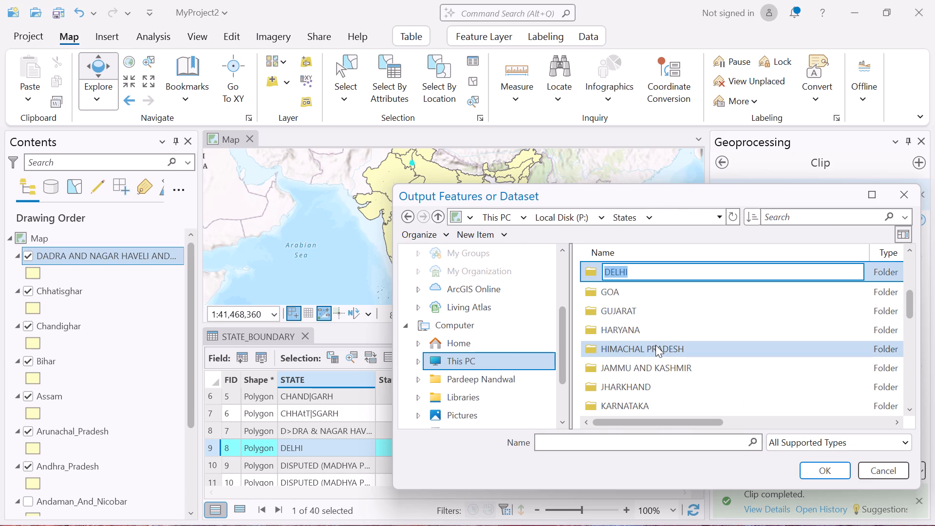
key("Return")
key("Return")
left_click(662, 322)
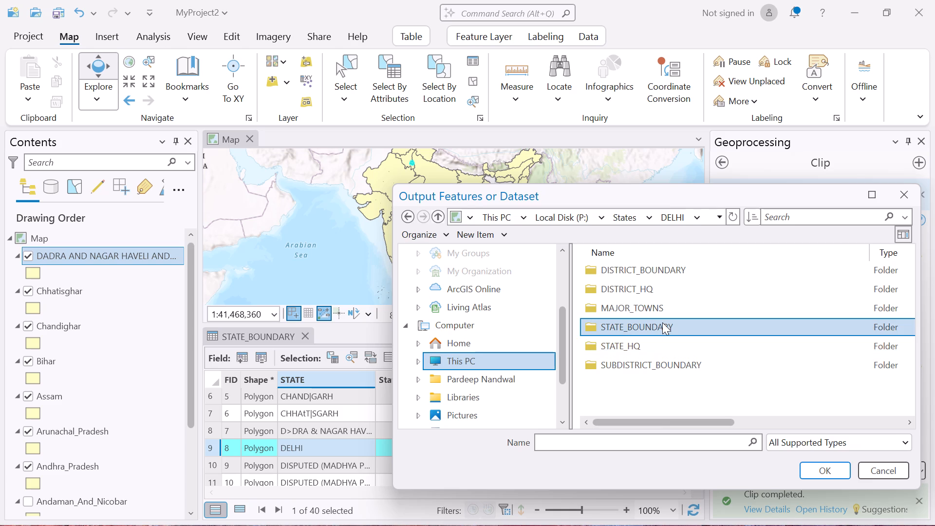
double_click(697, 325)
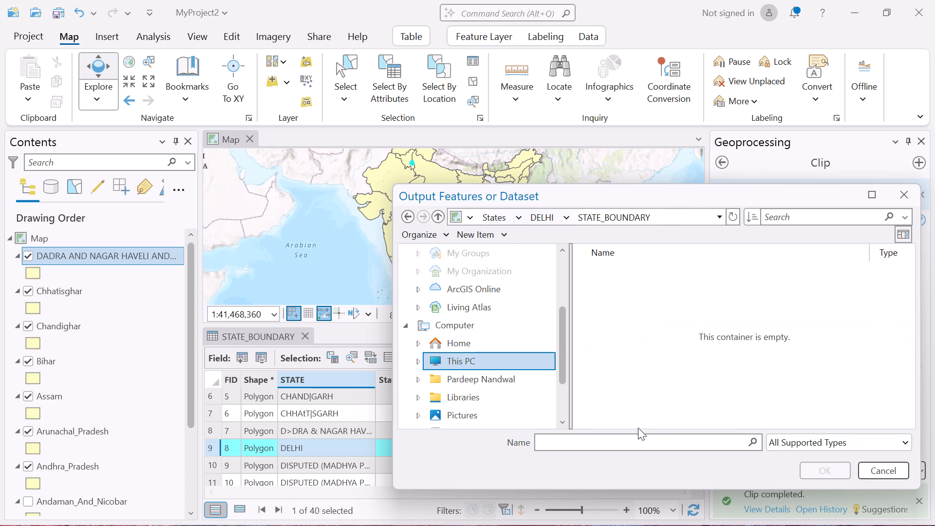
Name the Clip output DELHI and run the Clip on the selected record.
left_click(636, 436)
key("ctrl+v")
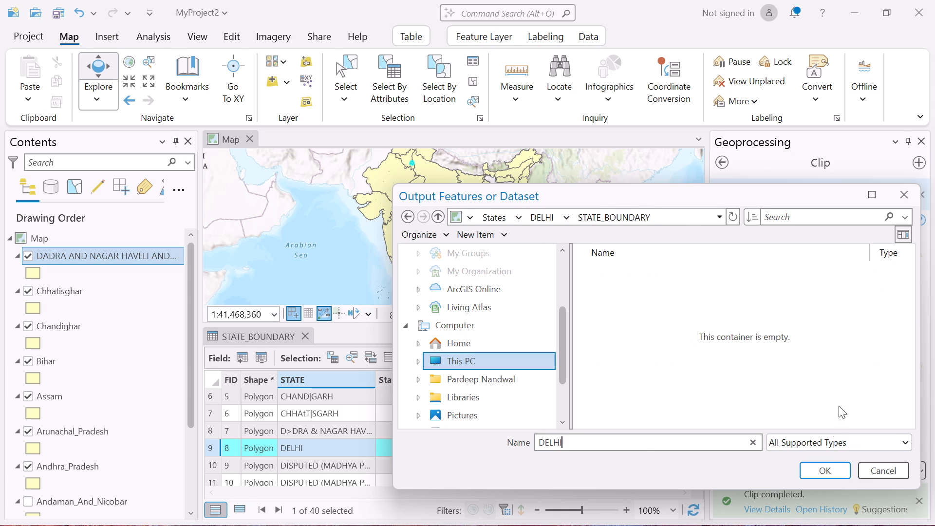
left_click(827, 474)
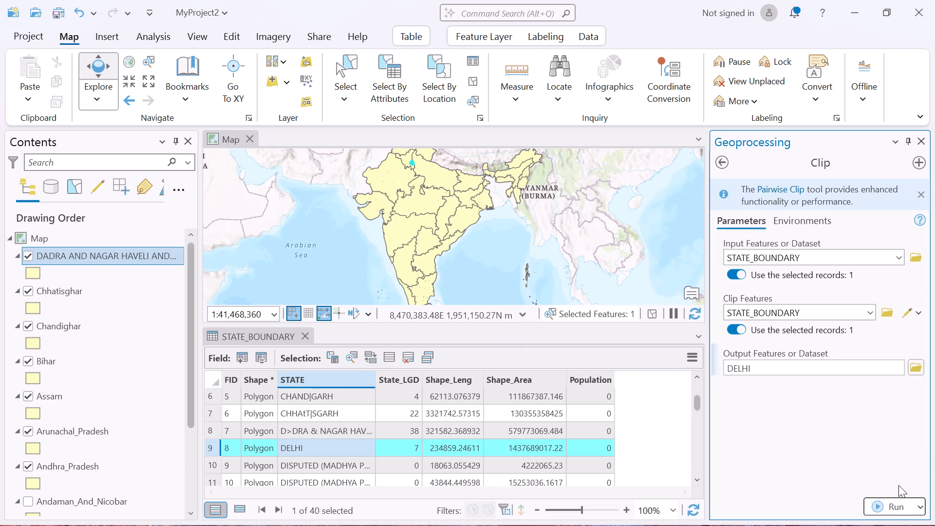
left_click(897, 504)
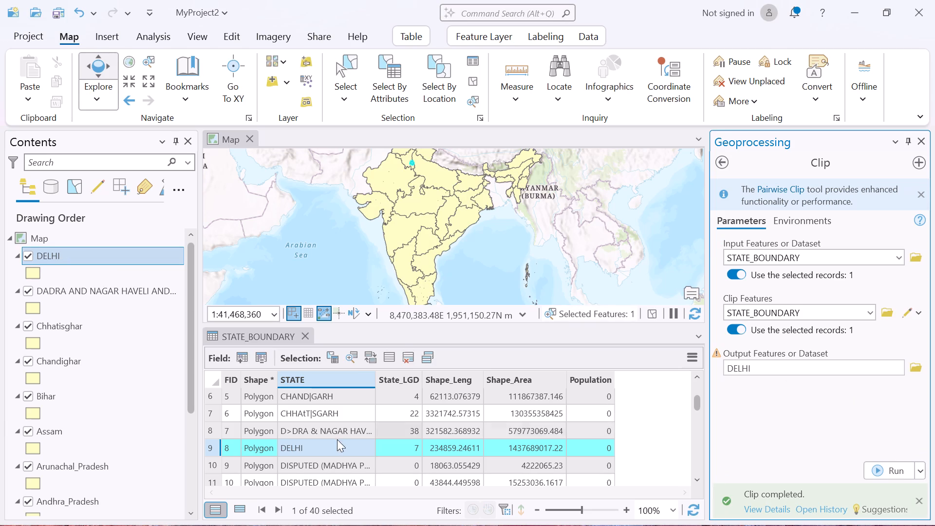
Examine the DISPUTED records in the STATE_BOUNDARY table by highlighting the Madhya Pradesh, Rajasthan and West Bengal ones on the map.
scroll(351, 463, "down", 1)
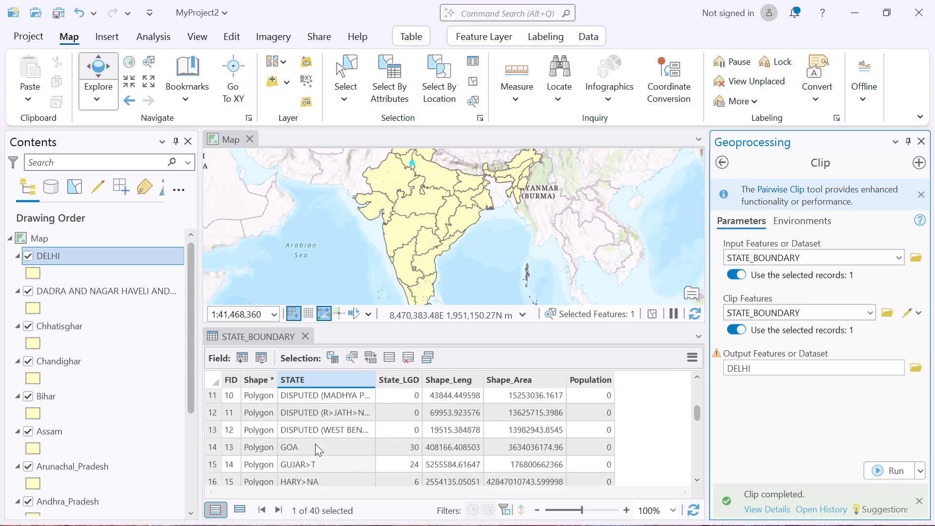
left_click(220, 394)
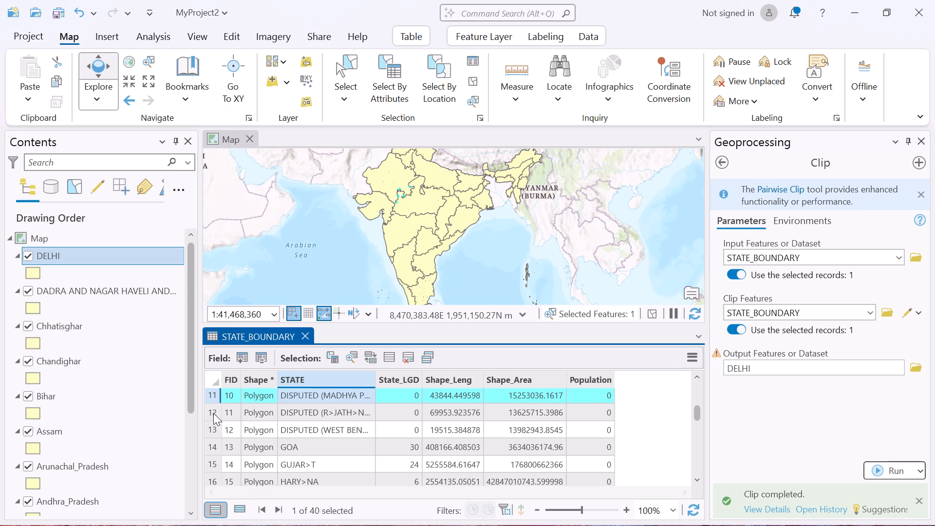
left_click(212, 412)
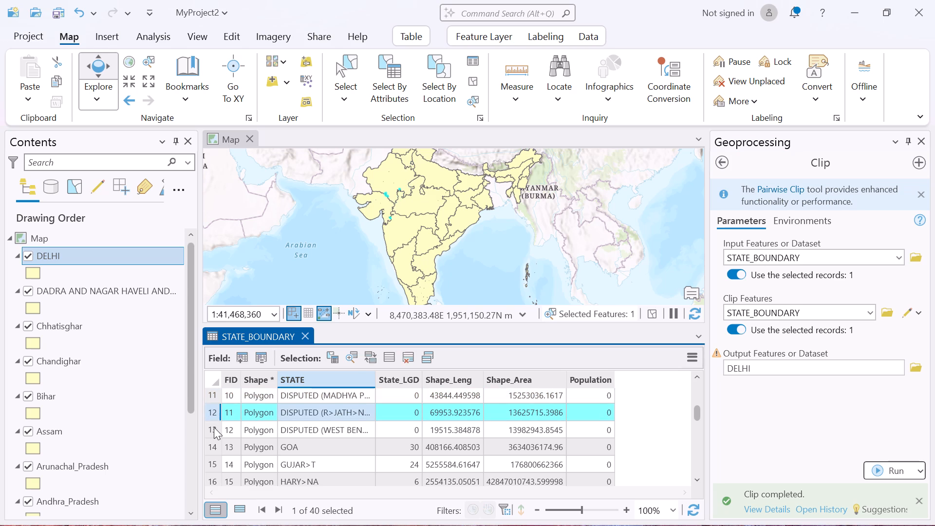
left_click(207, 430)
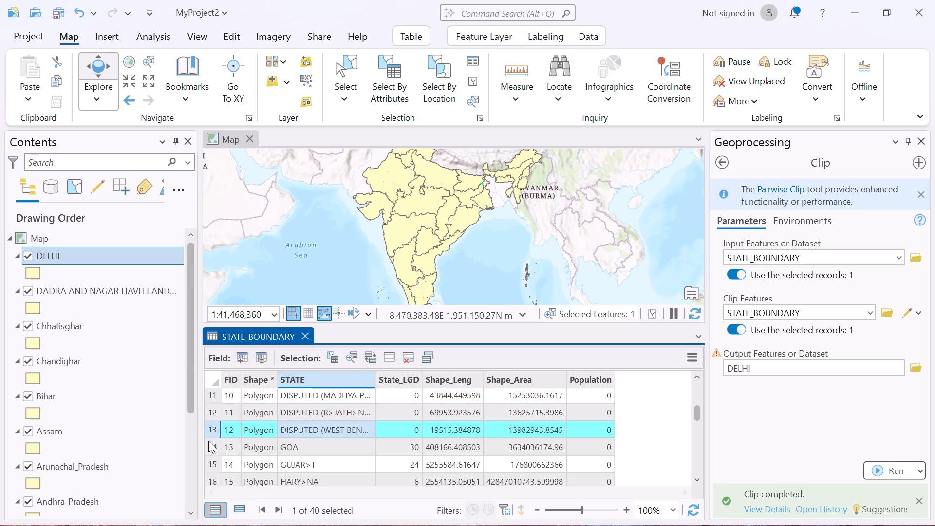
scroll(269, 432, "up", 1)
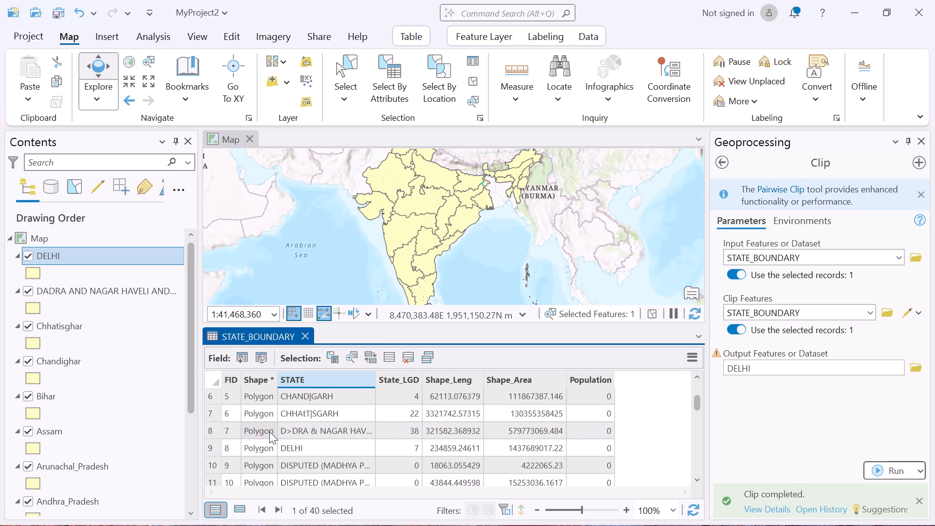
scroll(269, 432, "down", 1)
scroll(269, 432, "up", 1)
scroll(269, 432, "down", 1)
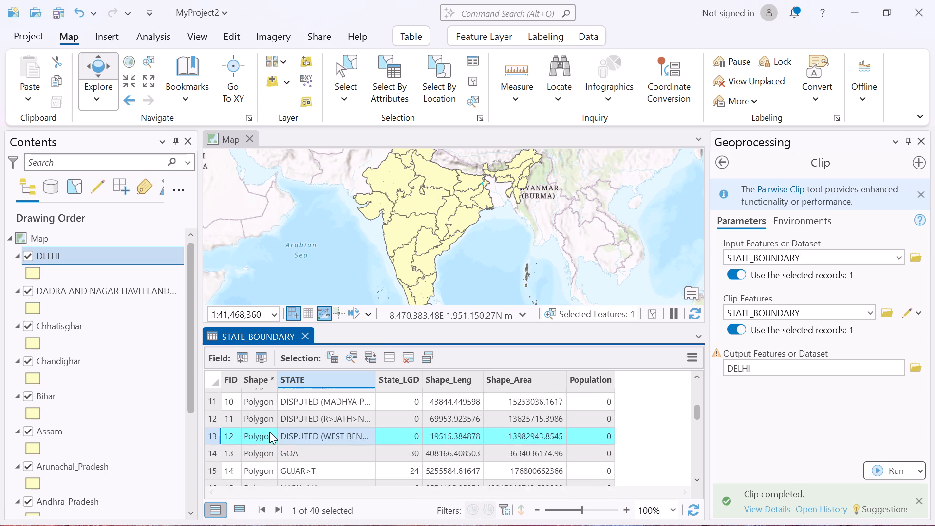
Select the GOA record and set the Clip output location to States > GOA > STATE_BOUNDARY, copying the state folder's name.
left_click(214, 446)
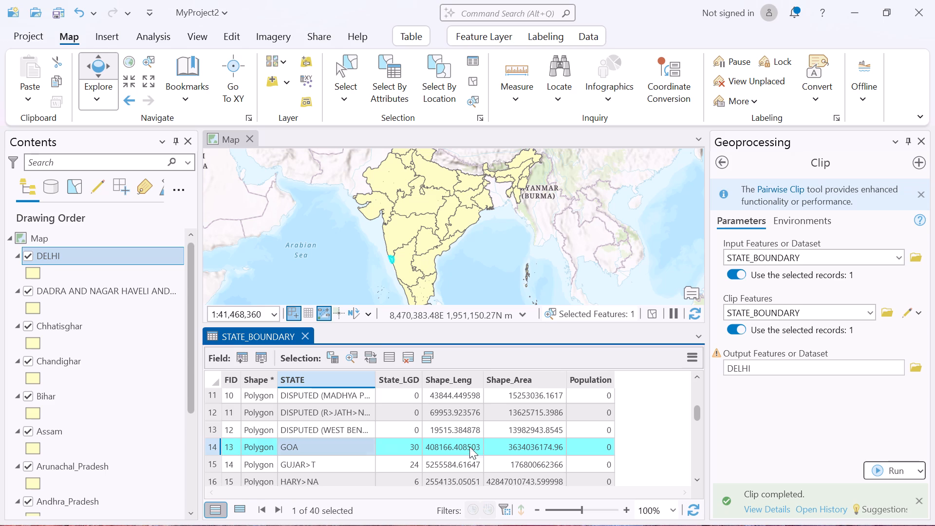
left_click(916, 364)
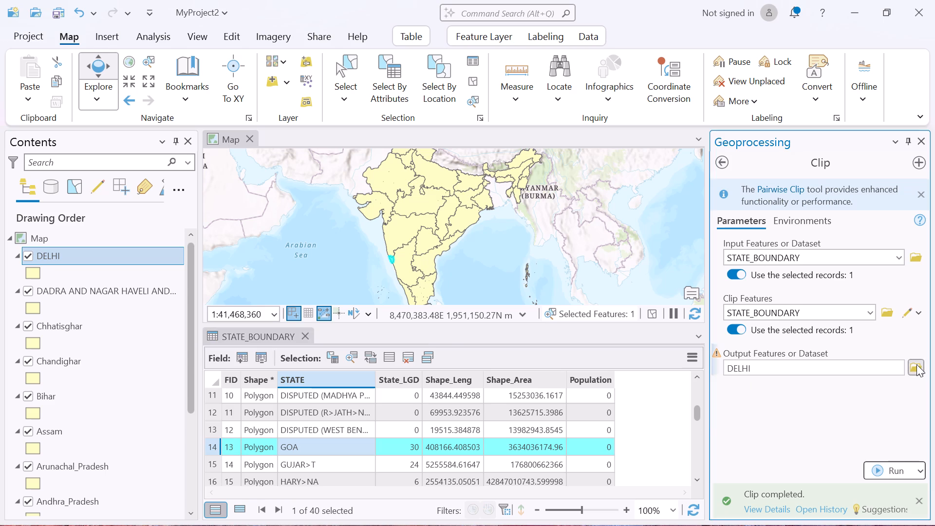
scroll(451, 374, "down", 2)
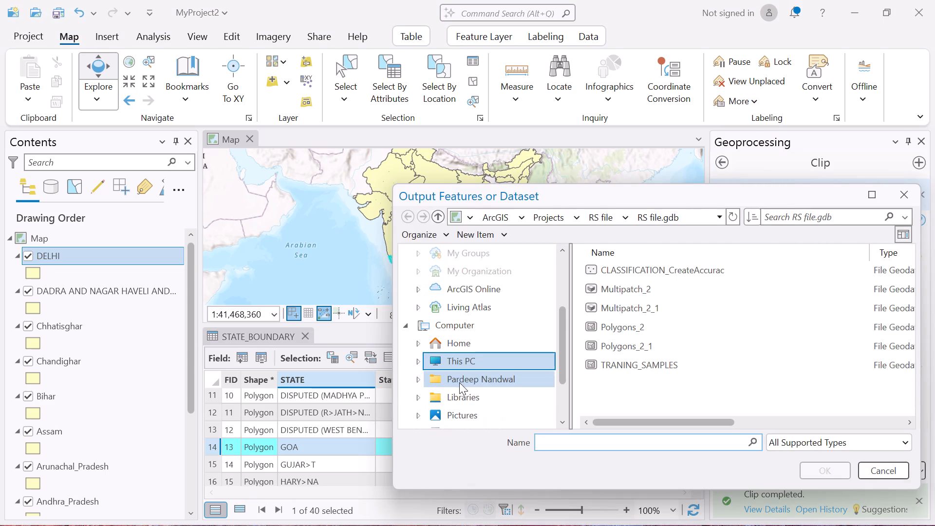
double_click(475, 361)
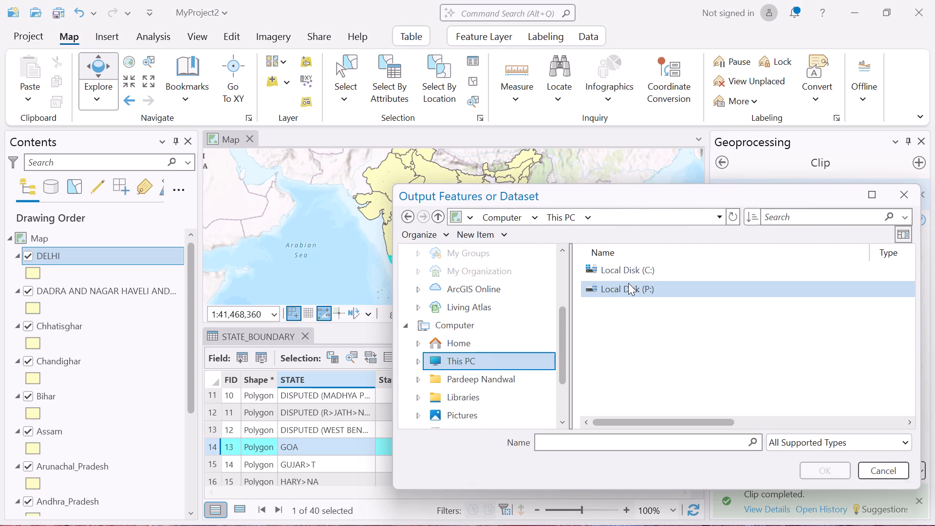
double_click(631, 283)
double_click(665, 294)
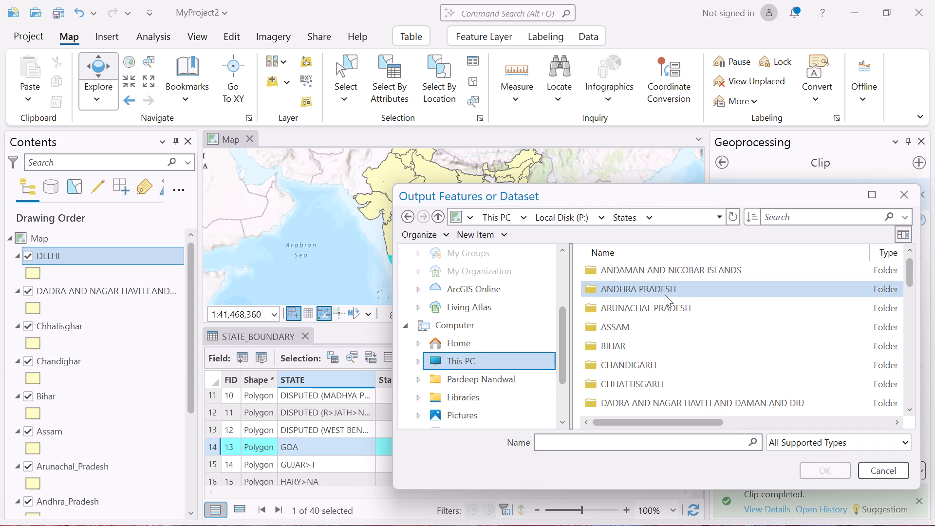
scroll(669, 354, "down", 1)
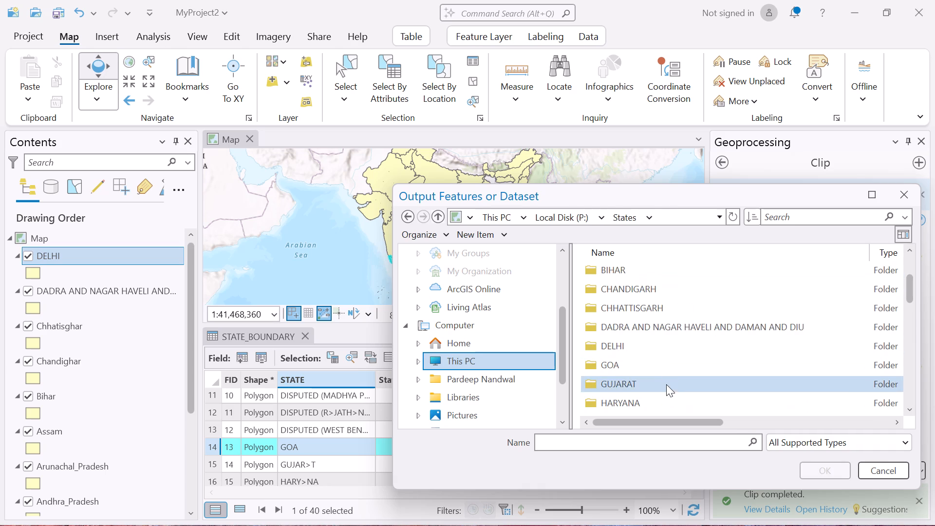
left_click(659, 365)
key("F2")
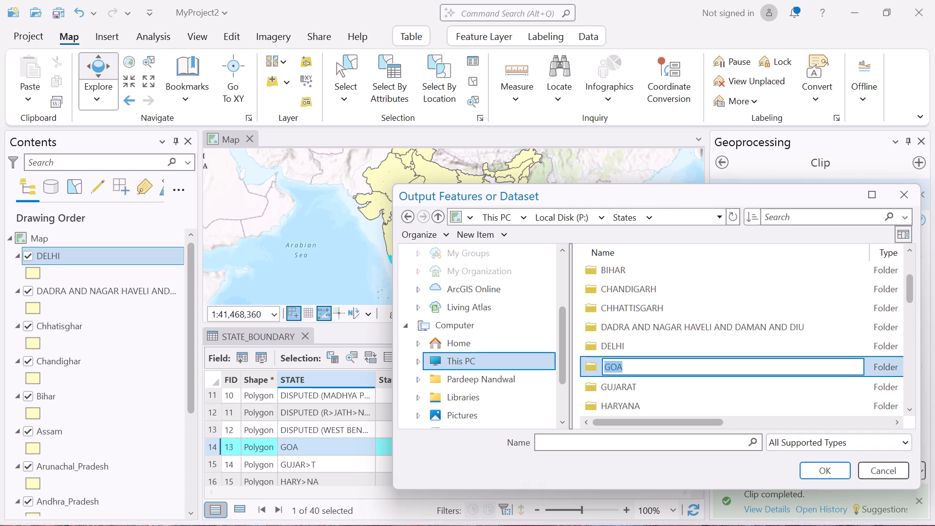
key("ctrl+c")
key("Return")
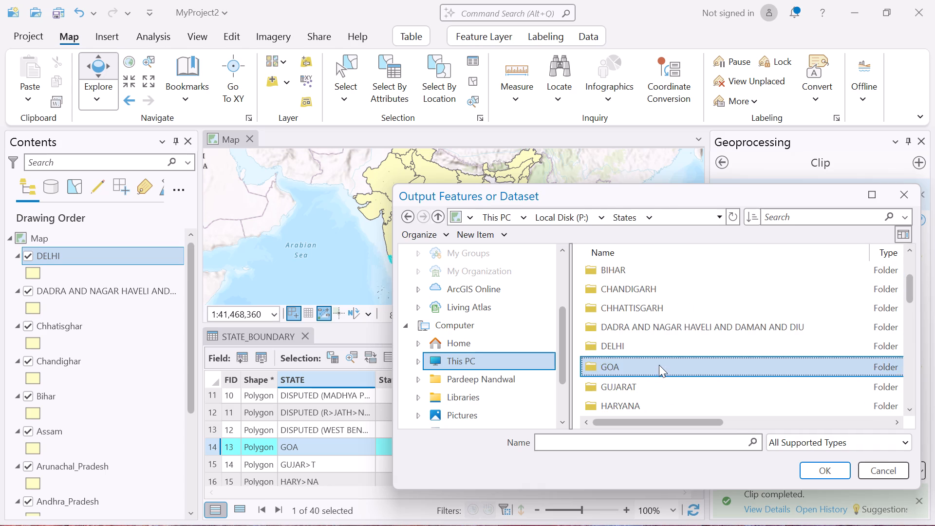
key("Return")
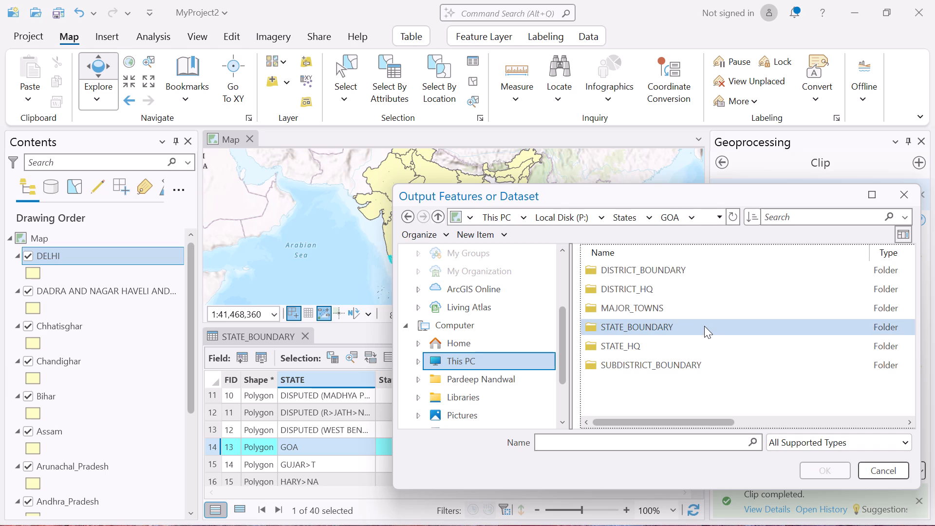
double_click(704, 328)
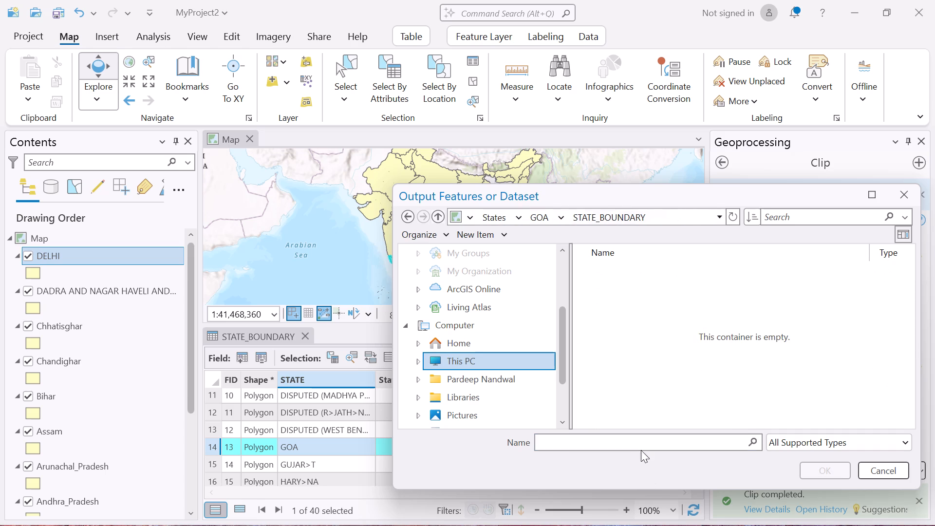
Name the Clip output GOA and run the Clip on the selected record.
left_click(639, 441)
key("ctrl+v")
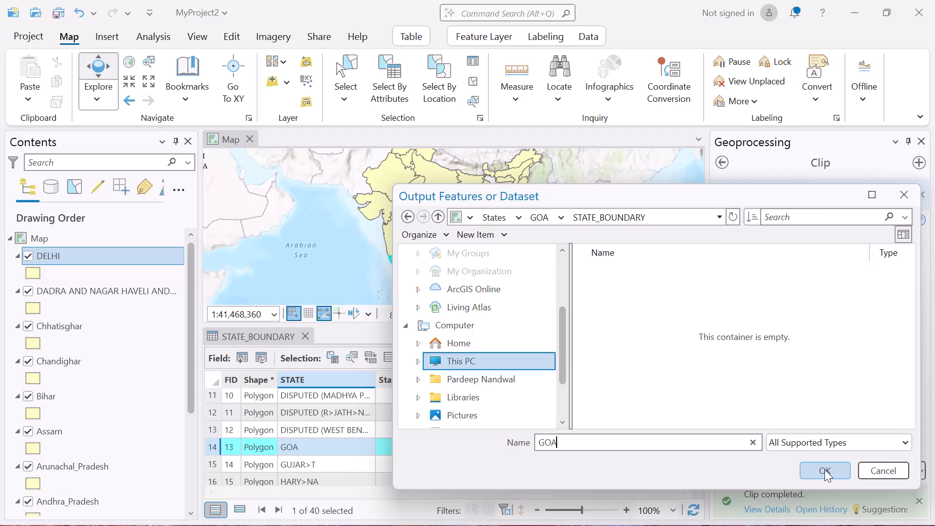
left_click(824, 470)
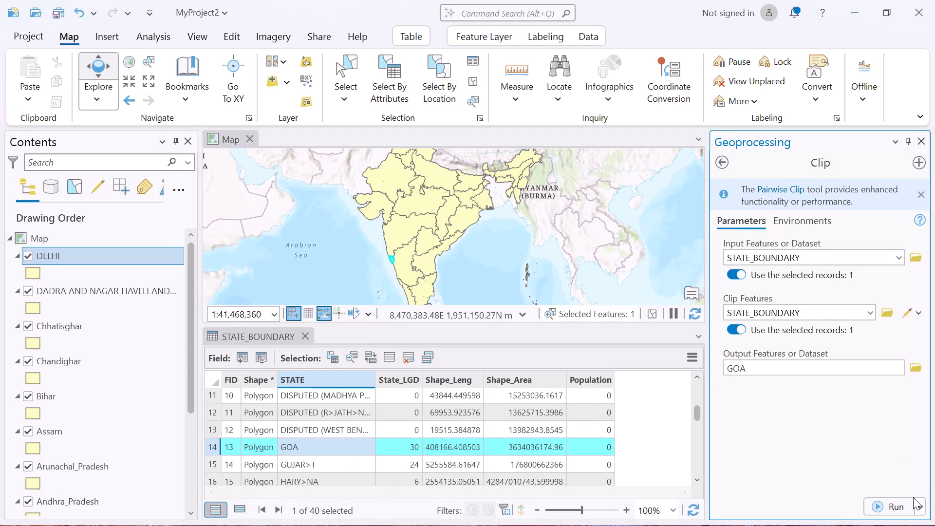
left_click(913, 497)
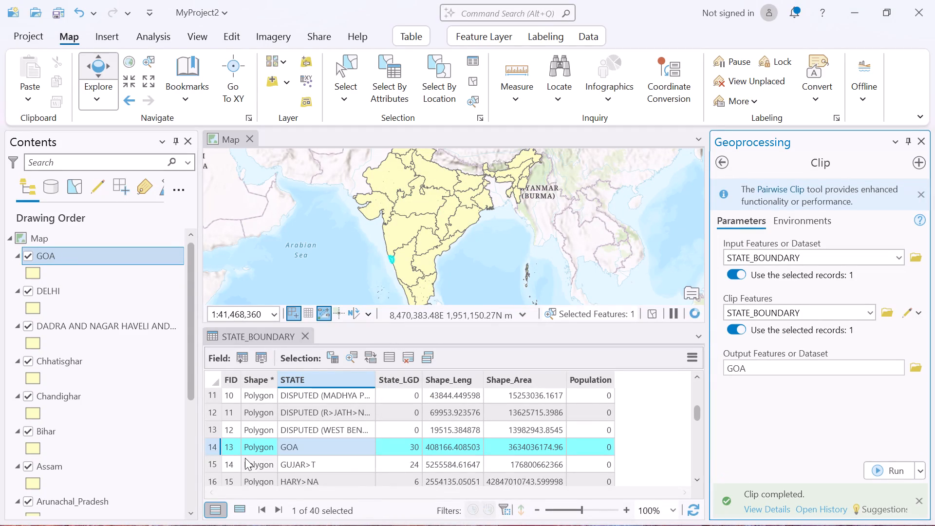
Select the GUJAR>T record and set the Clip output location to States > GUJARAT > STATE_BOUNDARY, copying the state folder's name.
left_click(216, 465)
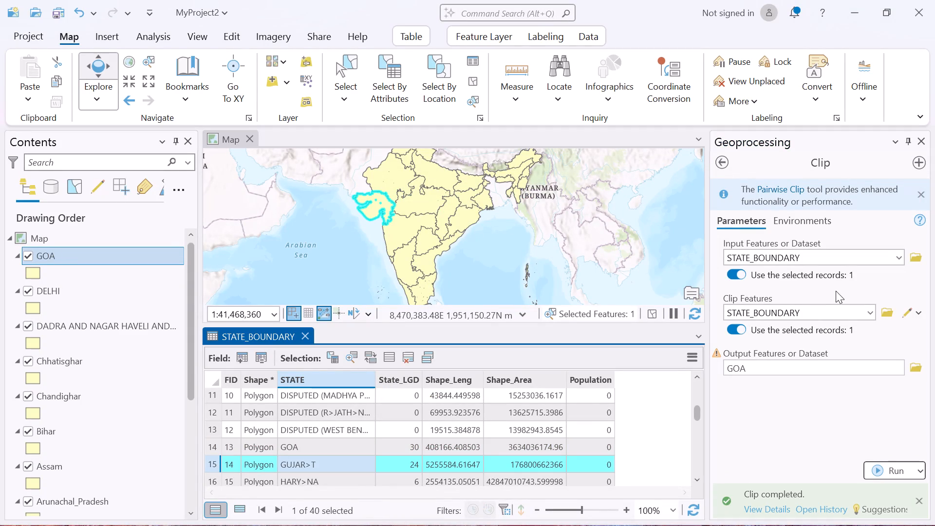
left_click(916, 367)
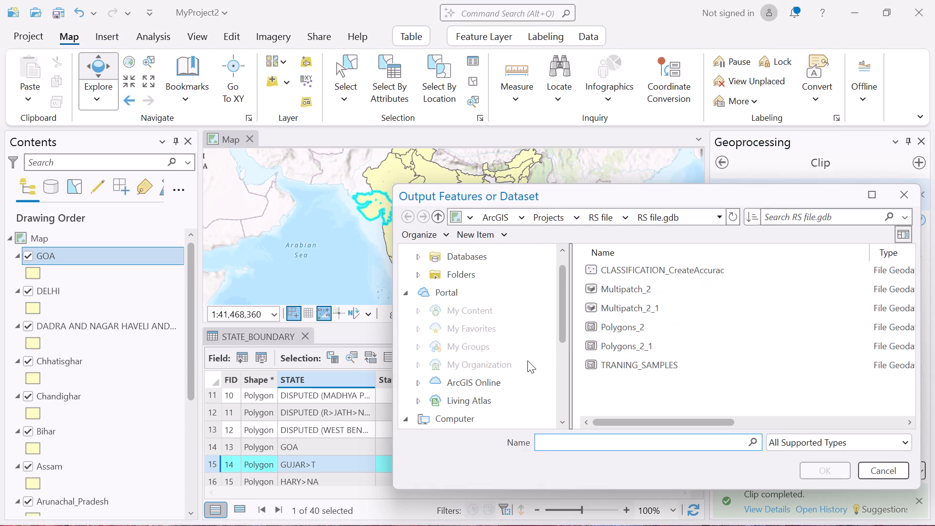
scroll(520, 361, "down", 1)
scroll(466, 416, "down", 1)
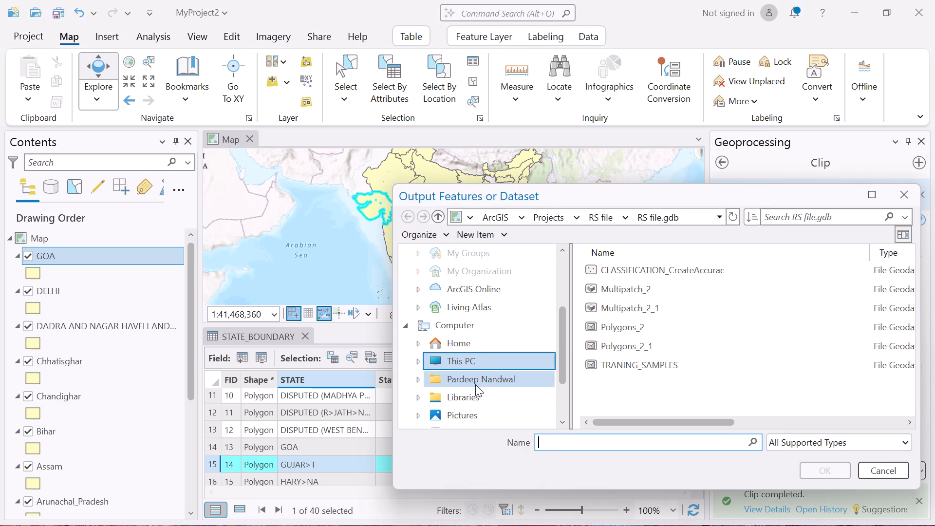
left_click(476, 383)
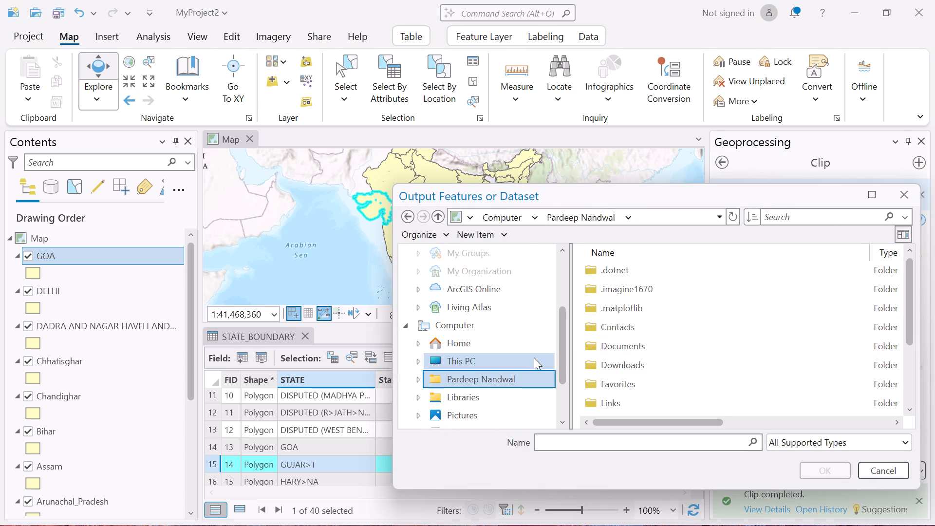
double_click(532, 358)
double_click(673, 288)
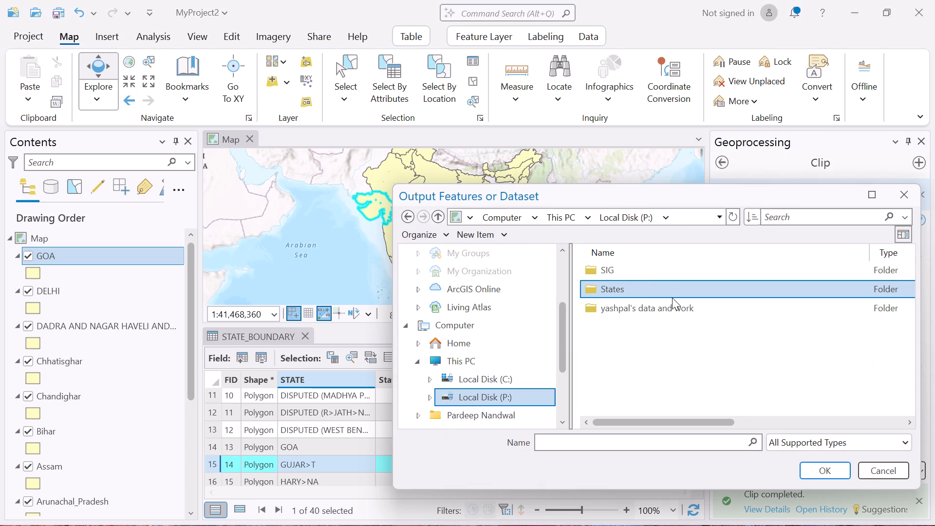
double_click(672, 295)
left_click(708, 331)
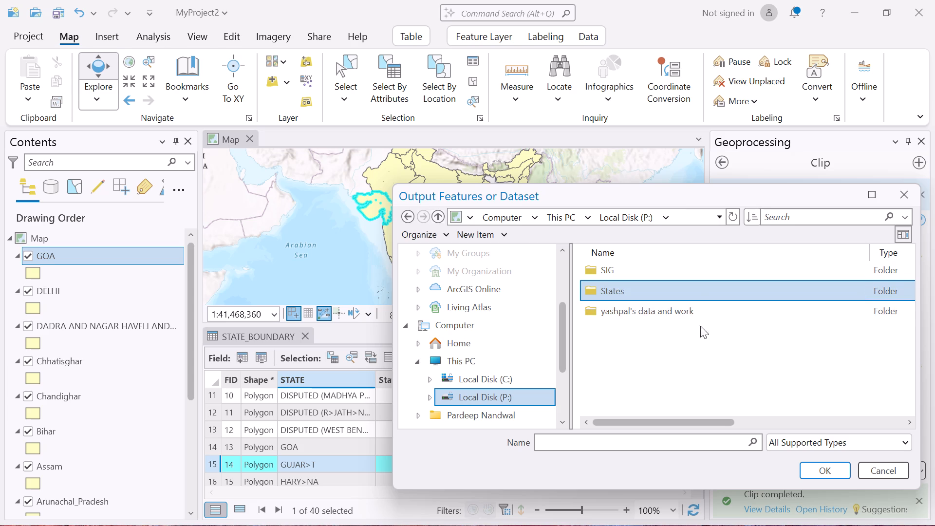
double_click(691, 295)
scroll(694, 318, "down", 2)
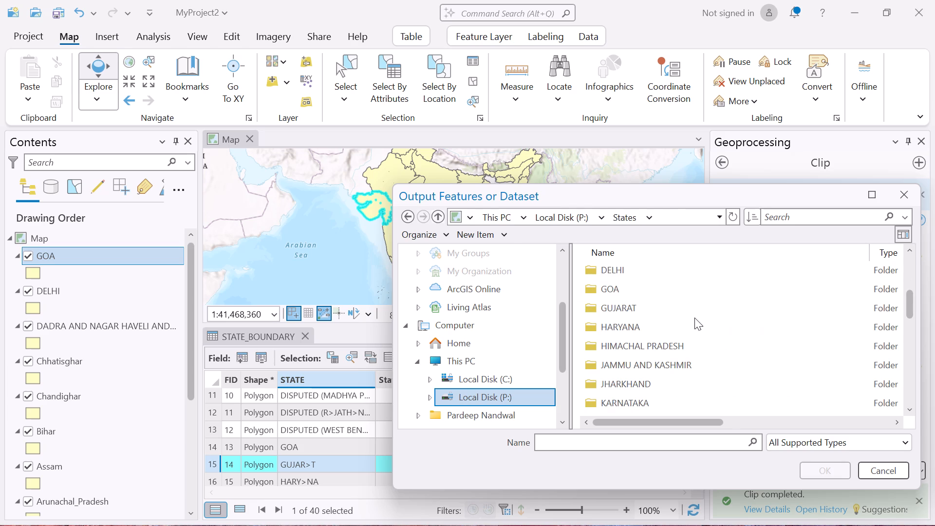
left_click(671, 300)
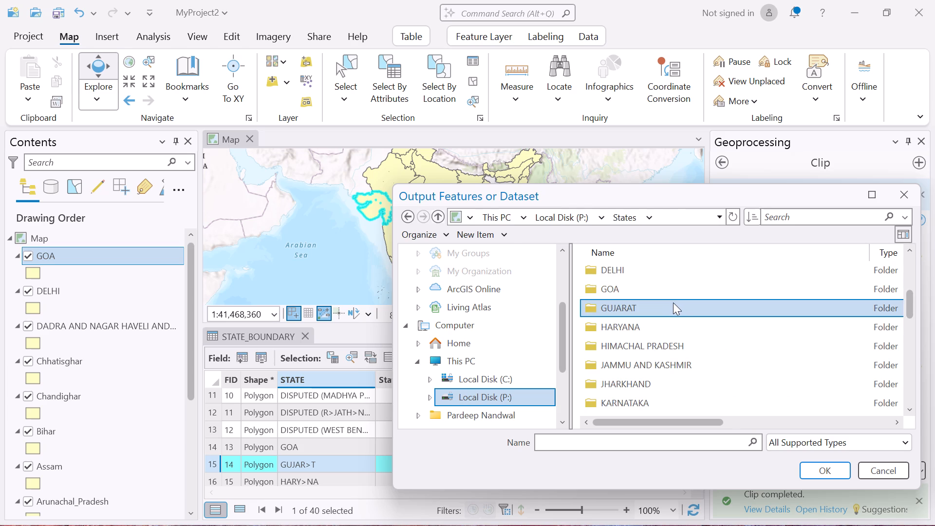
key("F2")
key("ctrl+c")
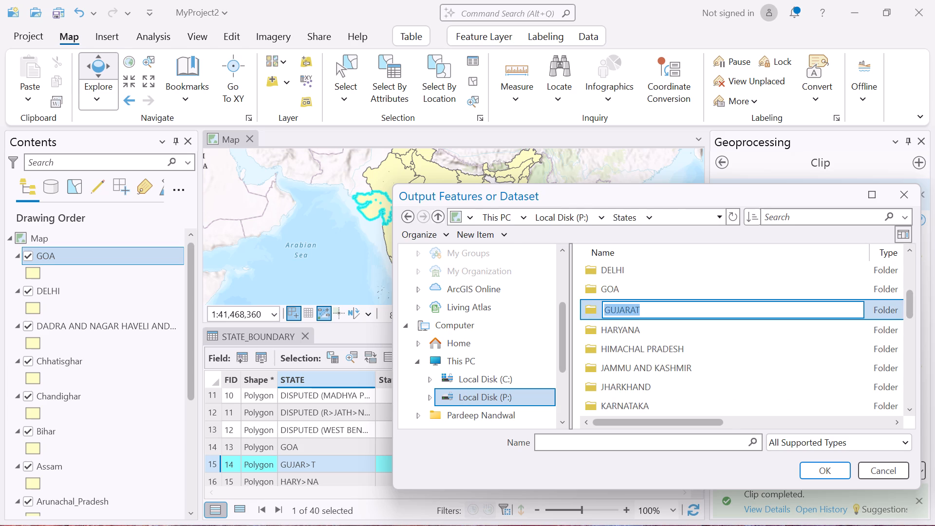
key("Return")
key("Return")
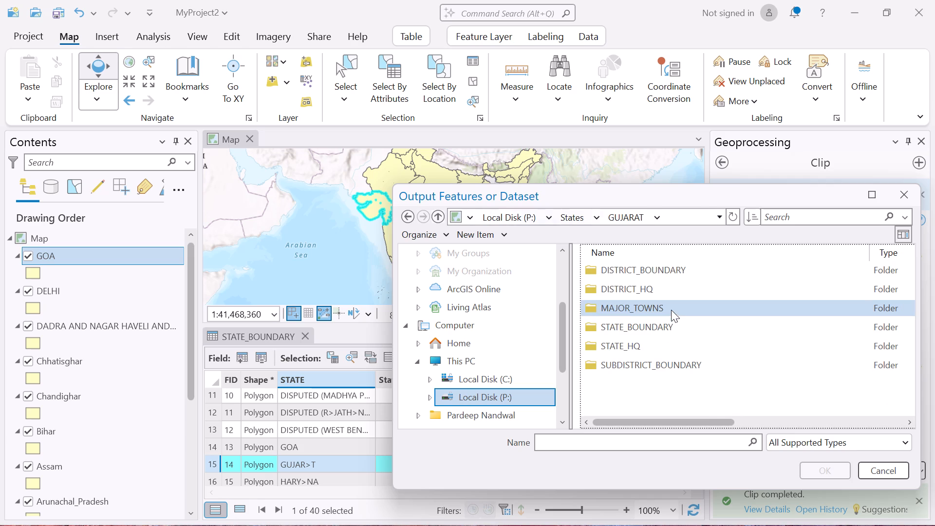
double_click(671, 329)
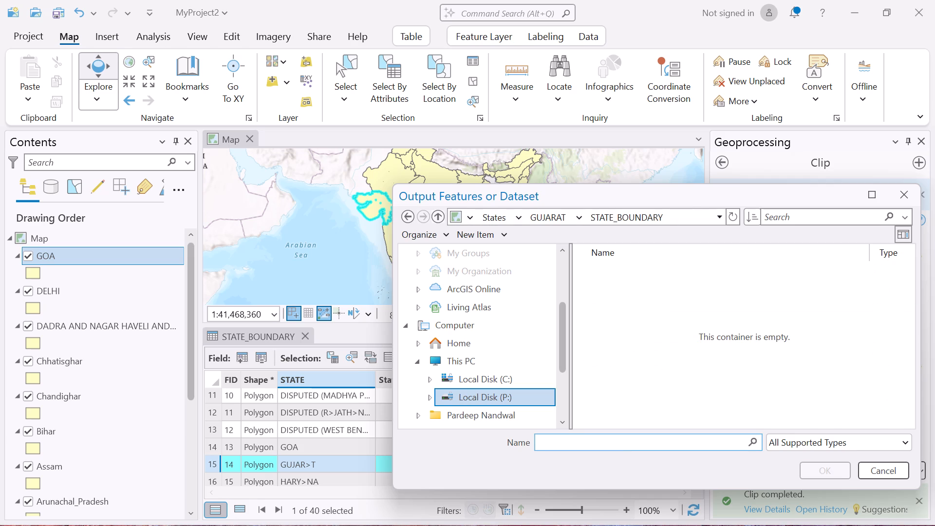
Name the Clip output GUJARAT and run the Clip on the selected record.
left_click(629, 442)
key("ctrl+v")
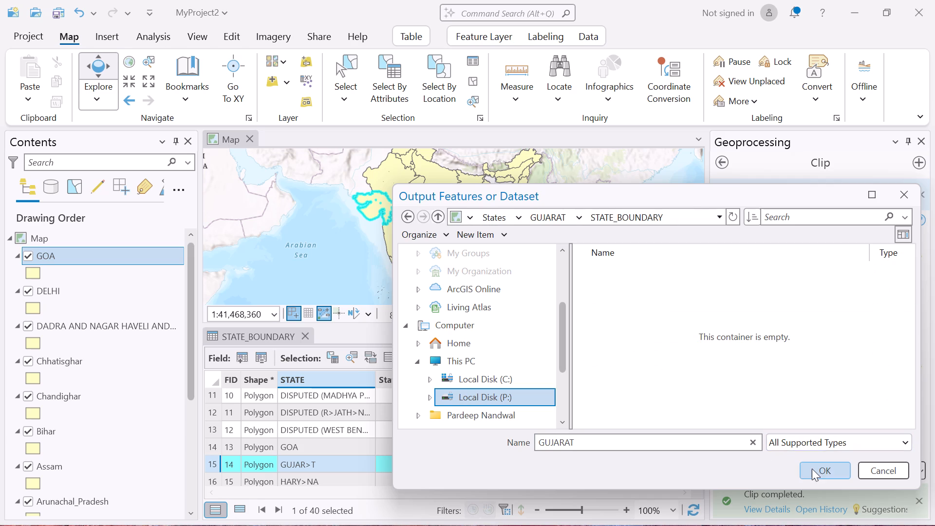
left_click(812, 469)
left_click(892, 509)
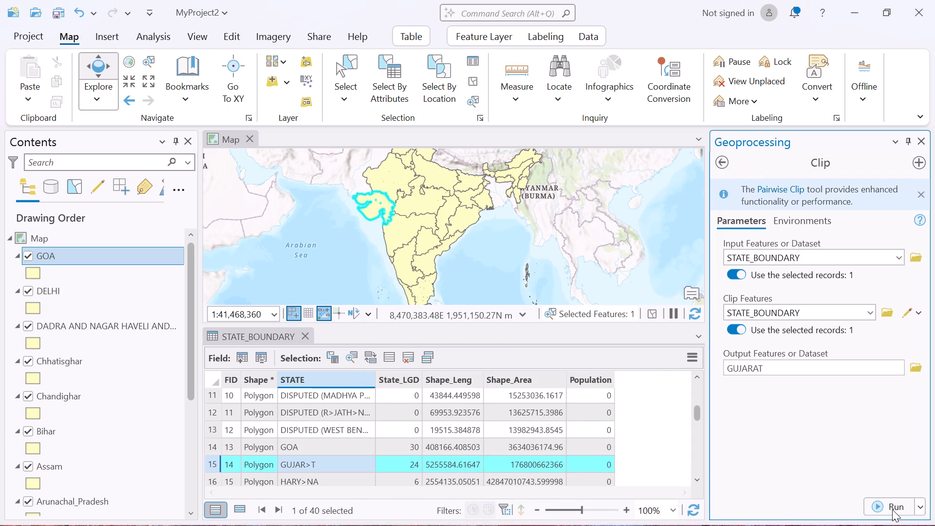
Select the HIM>CHAL PRADESH record and set the Clip output location to States > HIMACHAL PRADESH > STATE_BOUNDARY, copying the state folder's name.
scroll(341, 427, "down", 1)
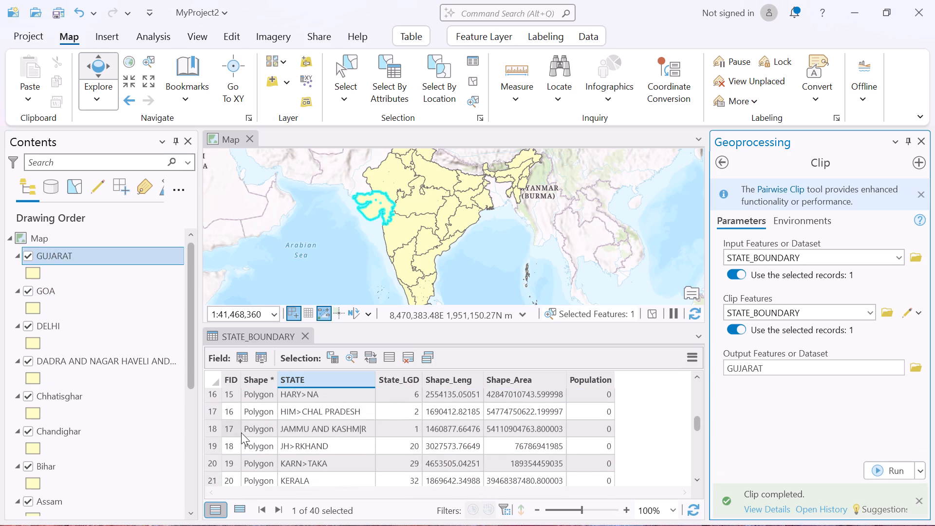
left_click(215, 411)
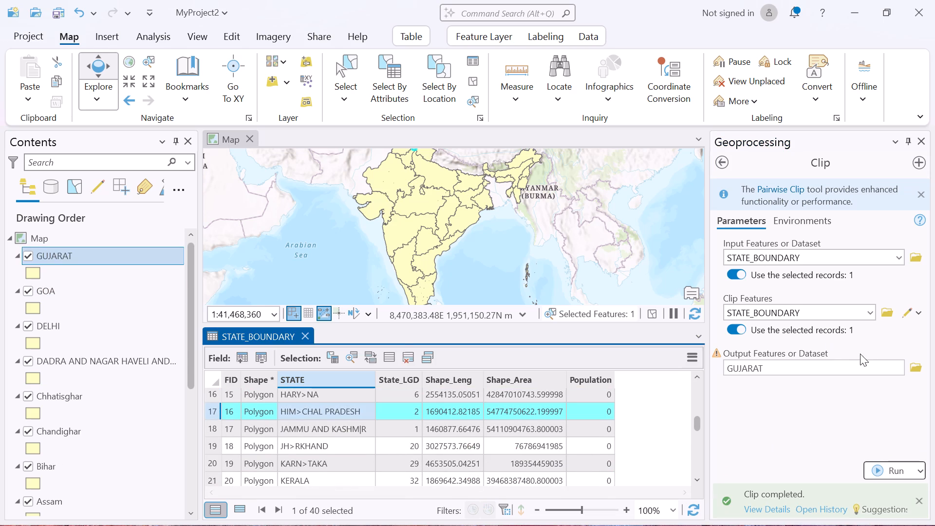
left_click(908, 368)
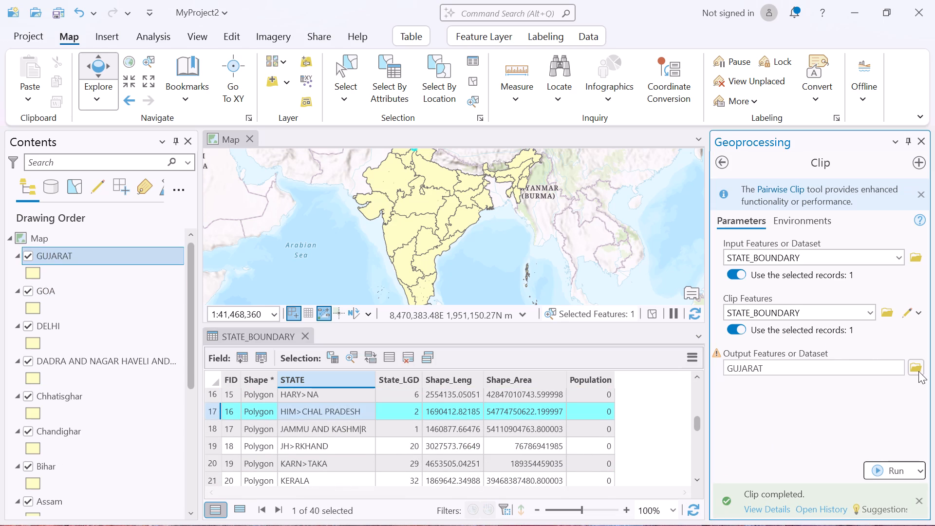
left_click(918, 371)
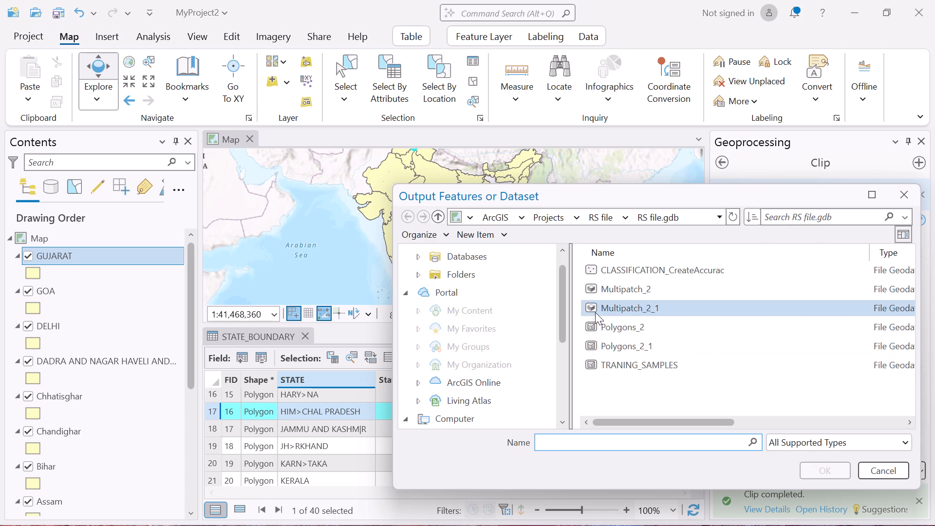
scroll(483, 366, "down", 2)
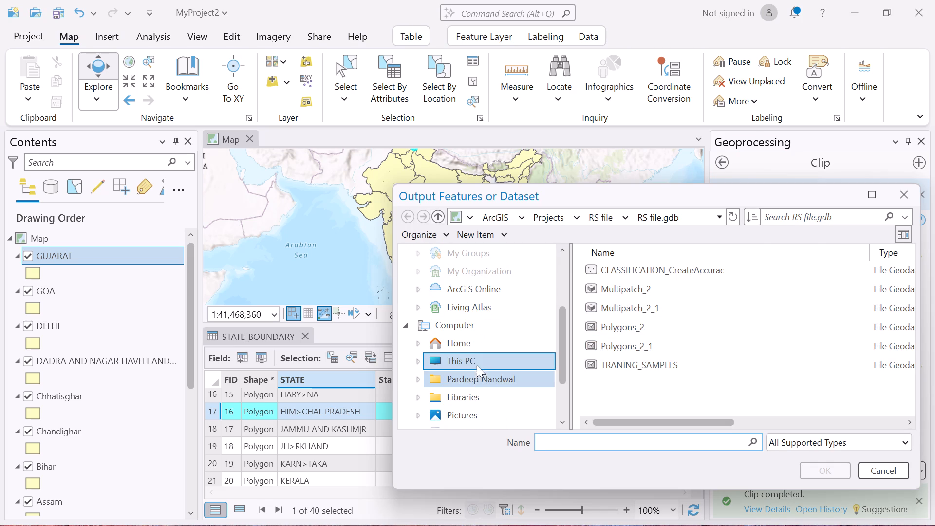
left_click(478, 365)
double_click(654, 285)
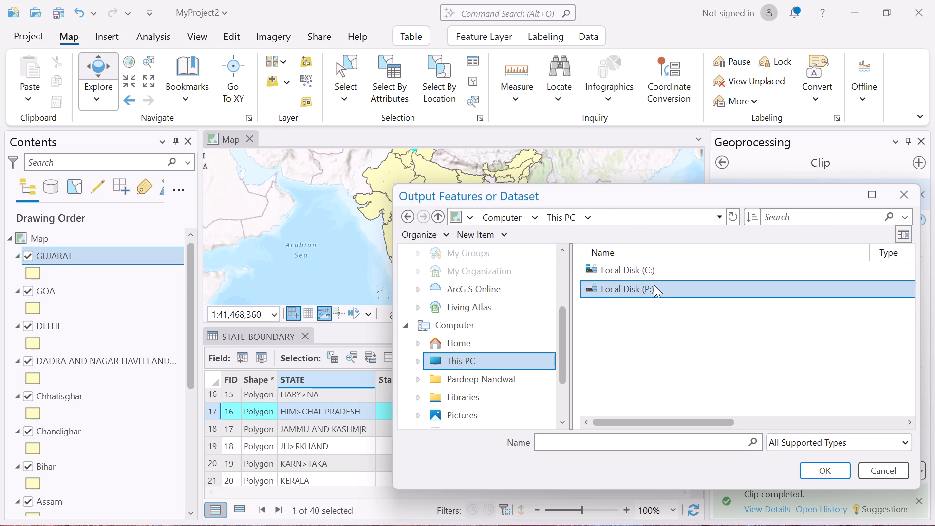
double_click(654, 285)
scroll(653, 344, "down", 1)
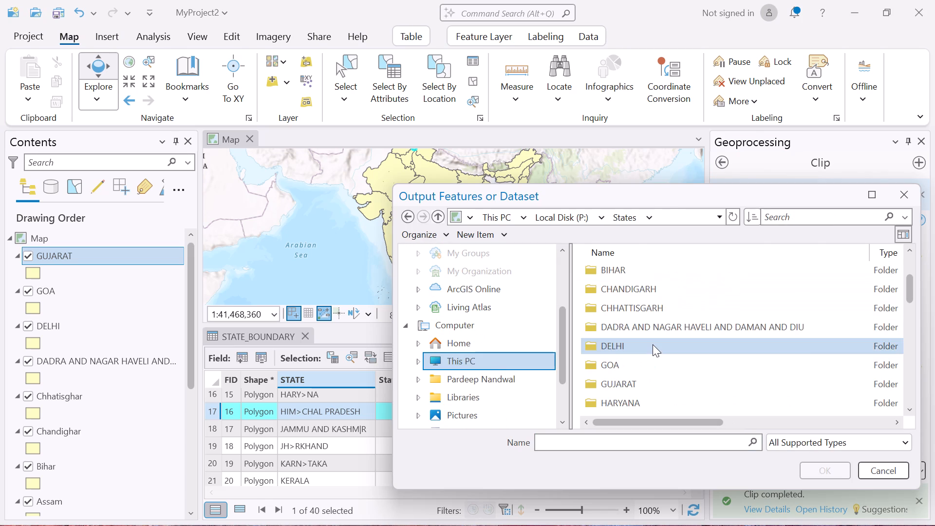
scroll(653, 344, "down", 1)
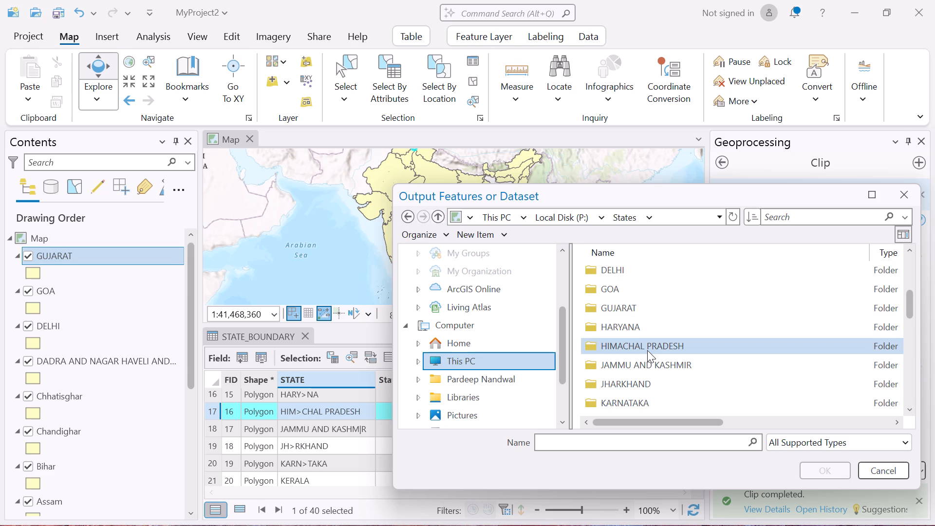
left_click(647, 350)
key("F2")
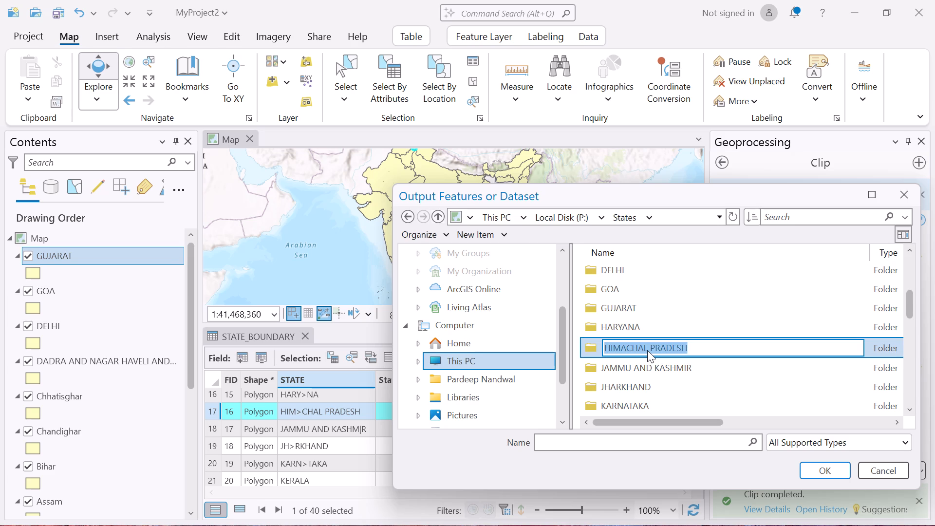
key("ctrl+c")
key("Return")
key("Return")
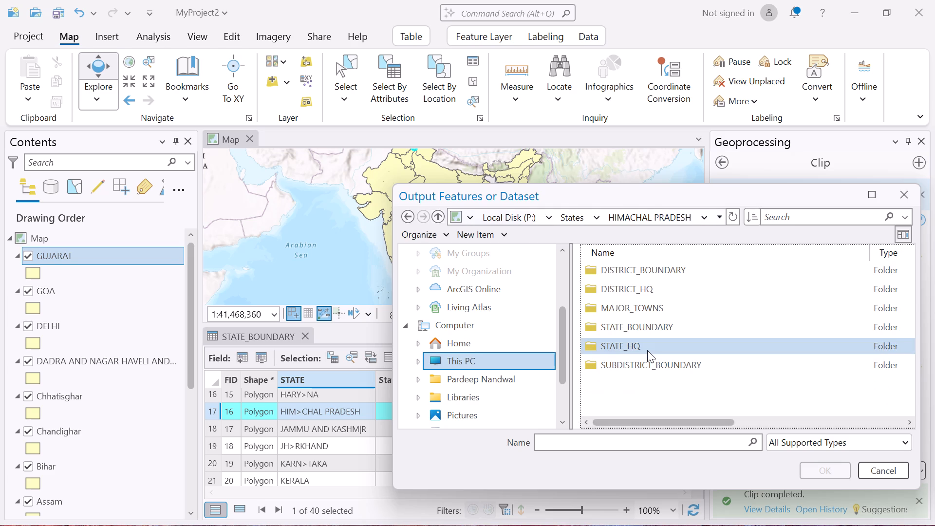
double_click(647, 322)
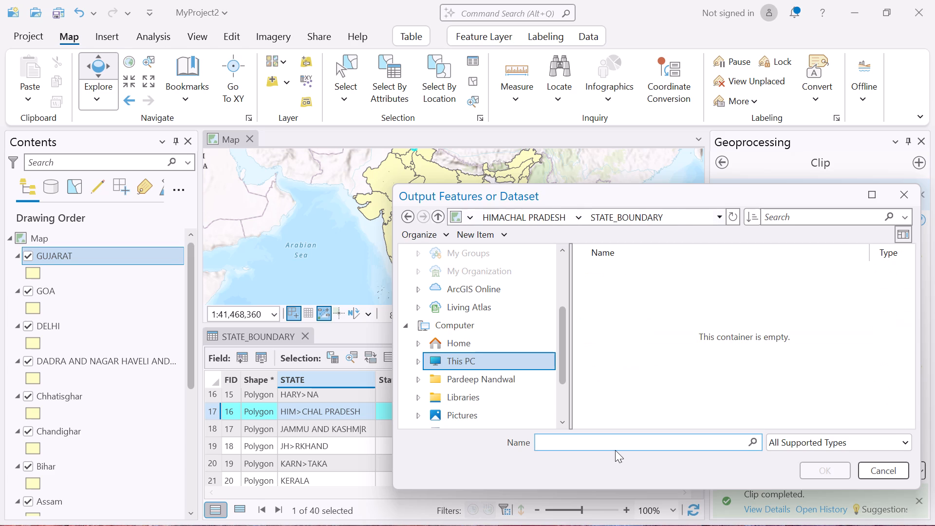
Name the Clip output HIMACHAL PRADESH and run the Clip on the selected record.
left_click(610, 440)
key("ctrl+v")
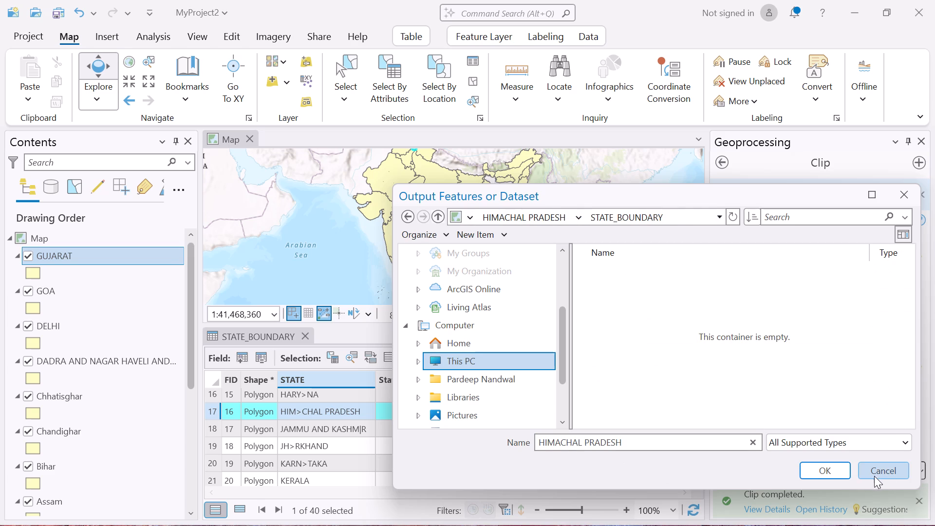
left_click(821, 471)
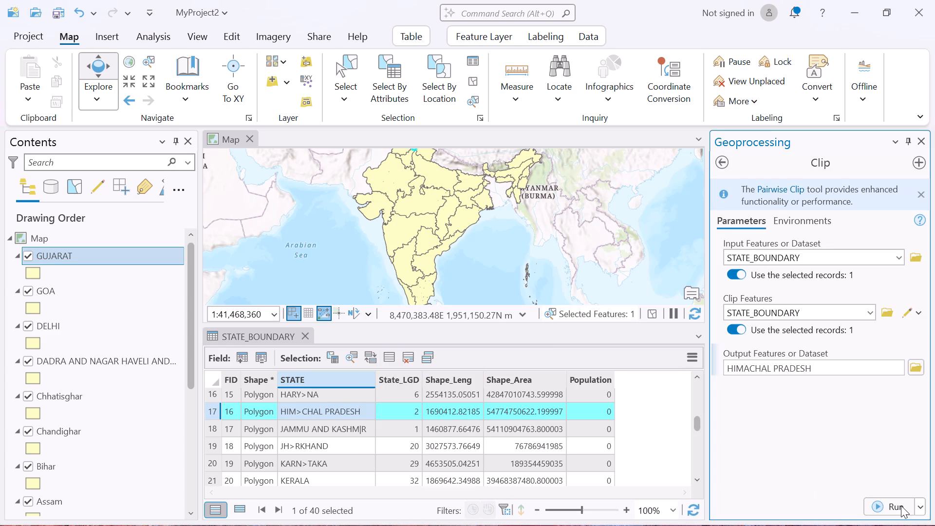
left_click(898, 500)
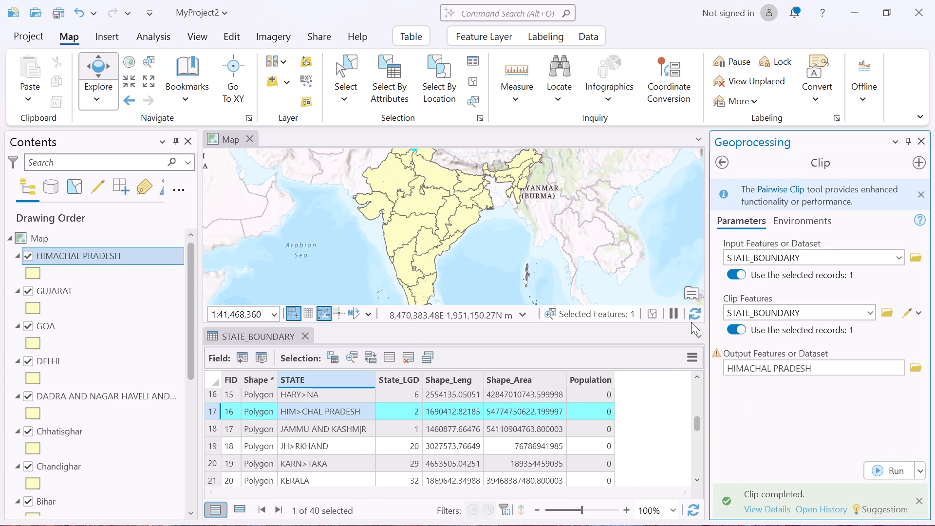
Select the JAMMU AND KASHMIR record and set the Clip output location to States > JAMMU AND KASHMIR > STATE_BOUNDARY, copying the state folder's name.
left_click(209, 427)
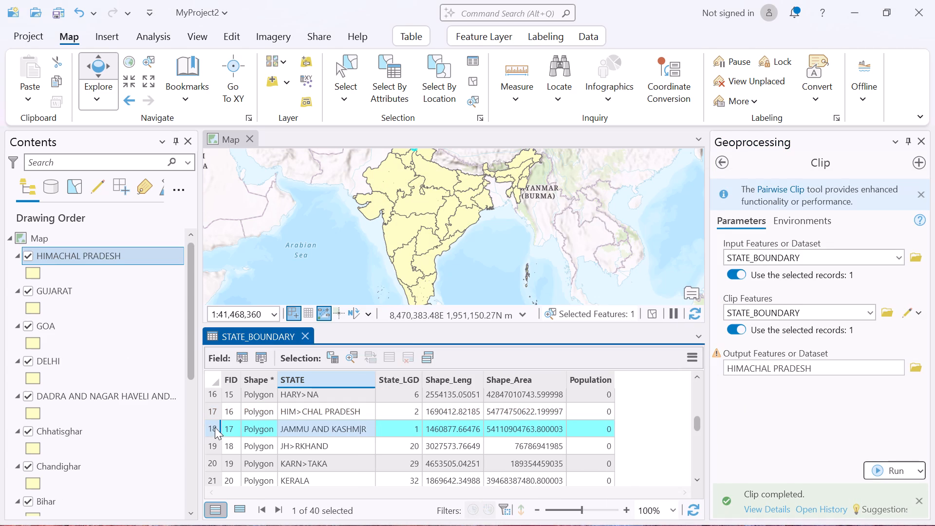
left_click_drag(486, 231, 491, 293)
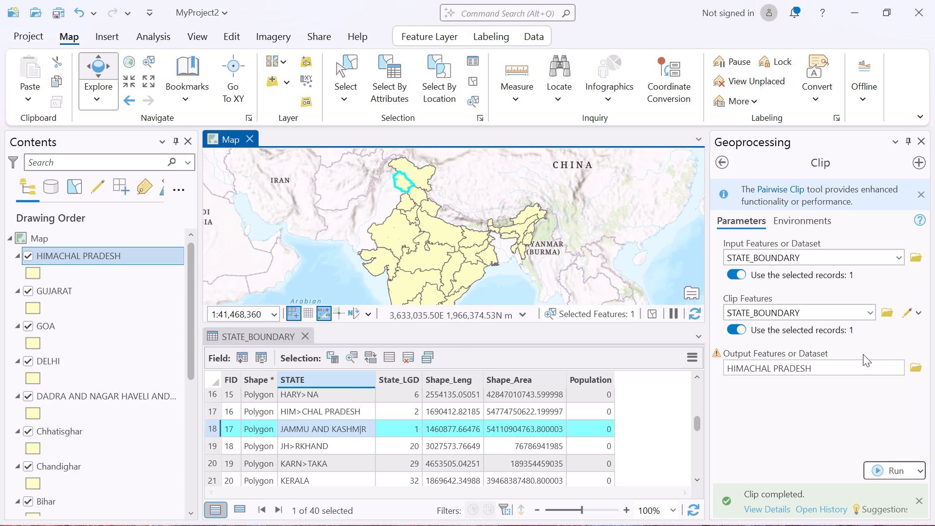
left_click(916, 368)
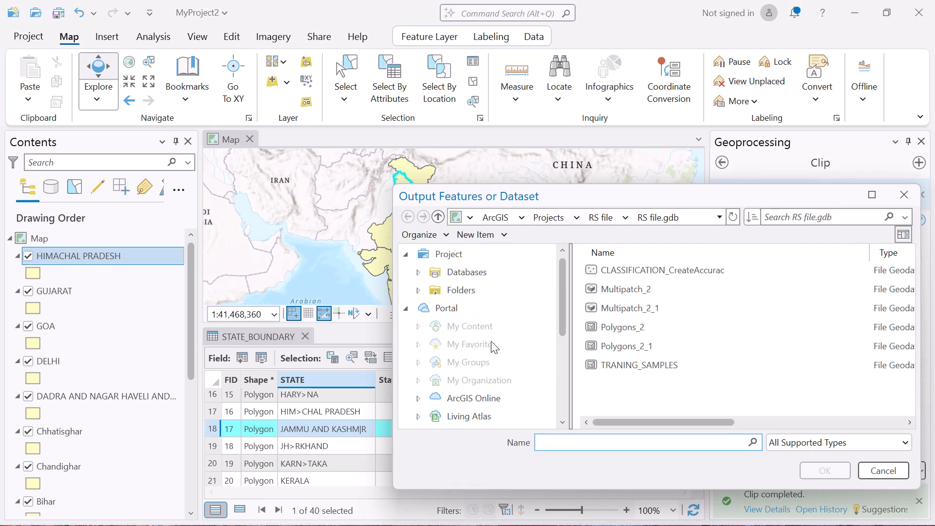
scroll(491, 341, "down", 1)
left_click(484, 415)
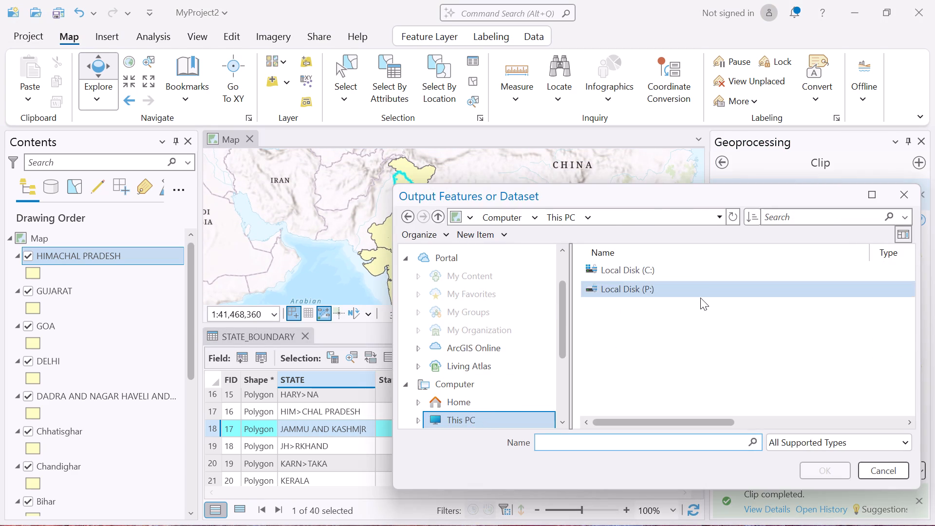
double_click(700, 298)
double_click(664, 289)
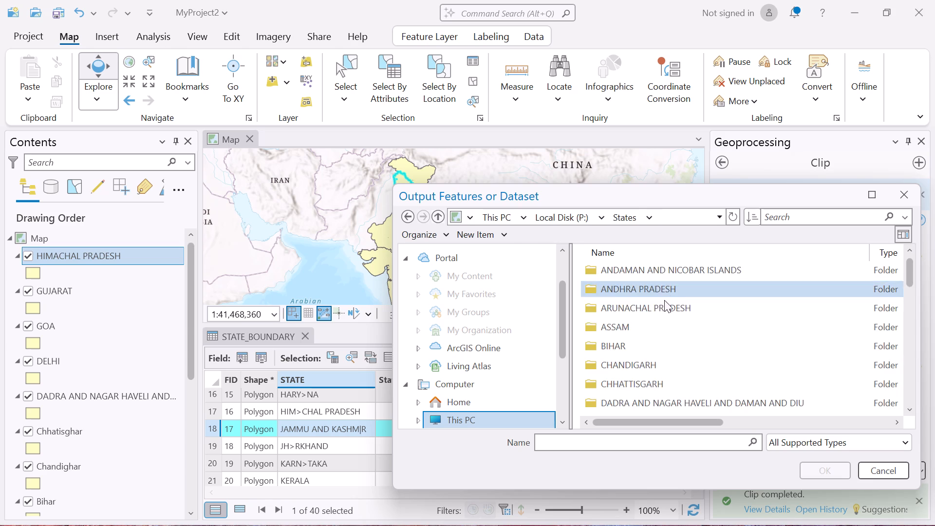
scroll(664, 334, "down", 2)
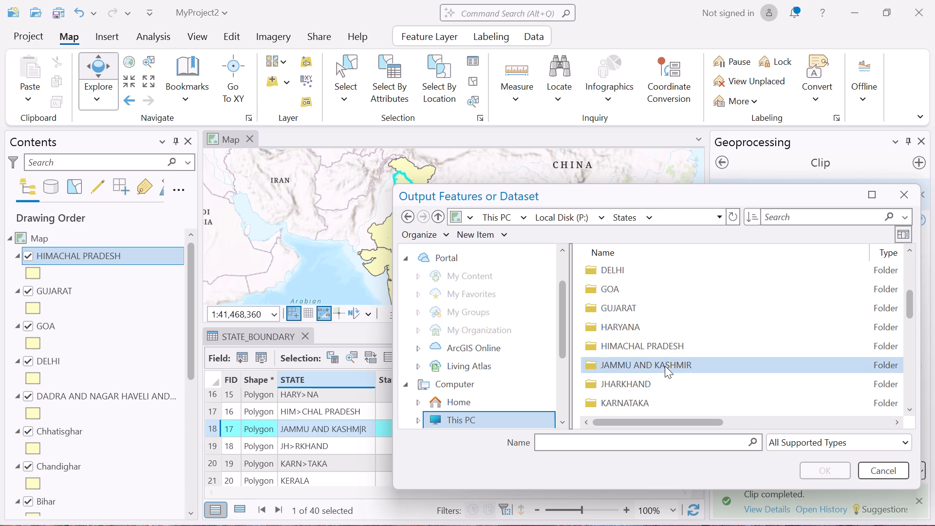
left_click(665, 365)
key("F2")
key("ctrl+c")
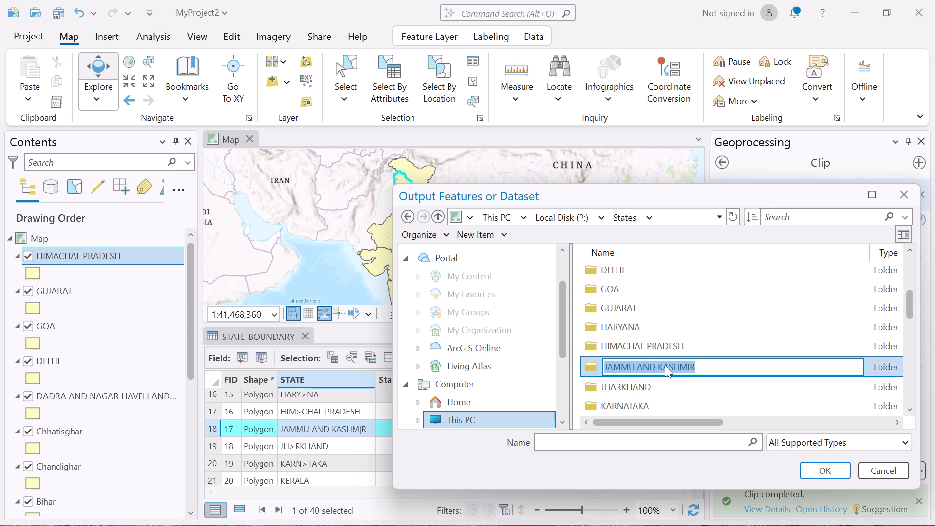
key("Return")
key("Return")
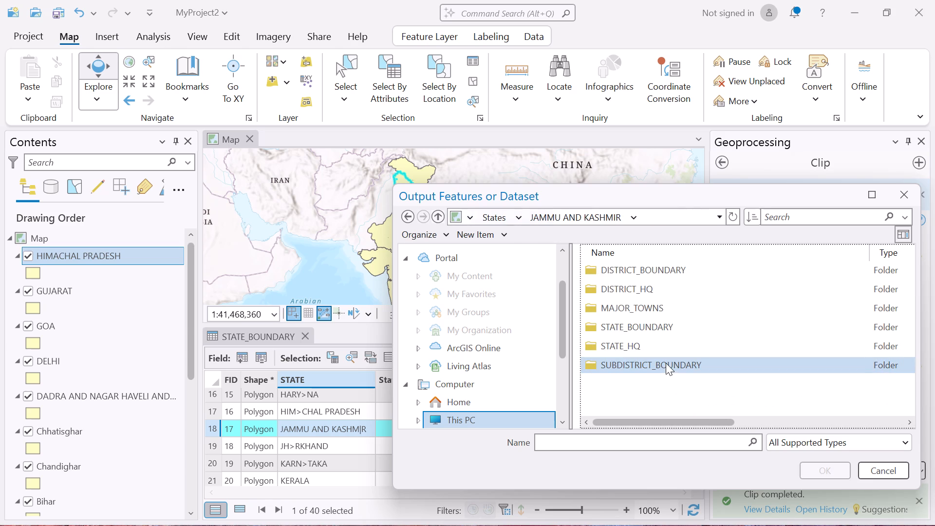
double_click(682, 323)
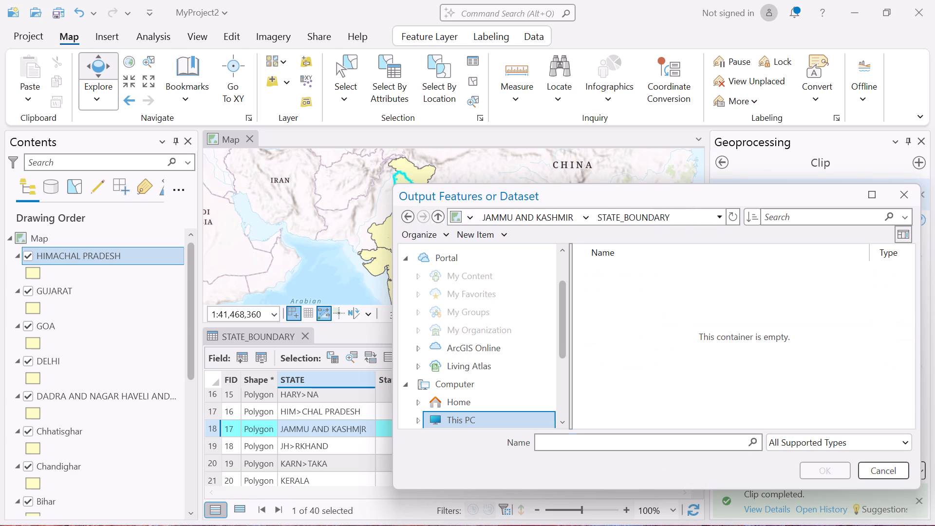
Name the Clip output JAMMU AND KASHMIR and run the Clip on the selected record.
left_click(659, 441)
key("ctrl+v")
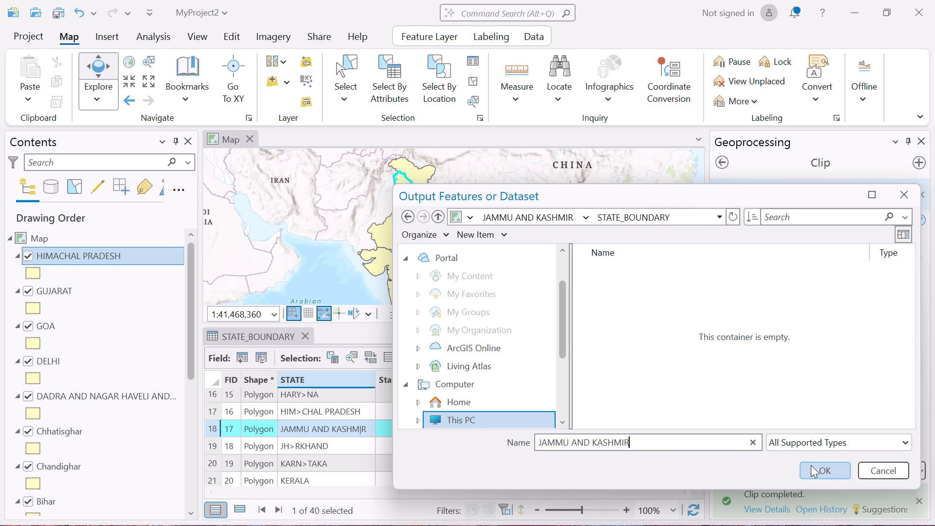
left_click(811, 465)
left_click(895, 508)
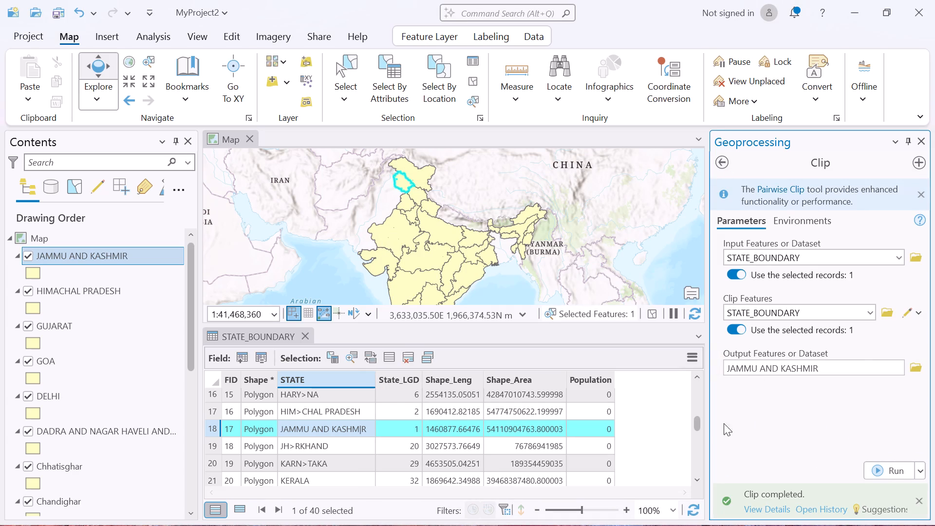
Select the JH>RKHAND record and open the Clip output browser at This PC, moving and narrowing it clear of the attribute table.
left_click(215, 442)
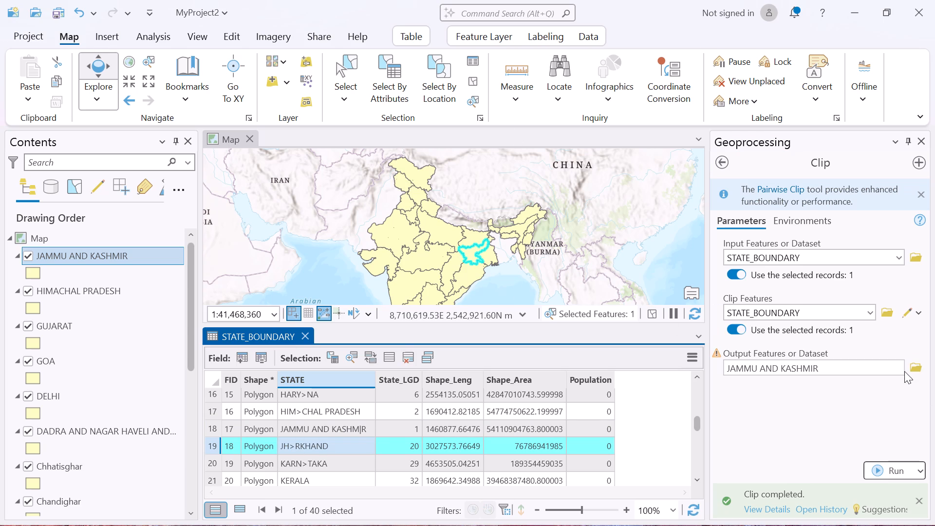
left_click(915, 369)
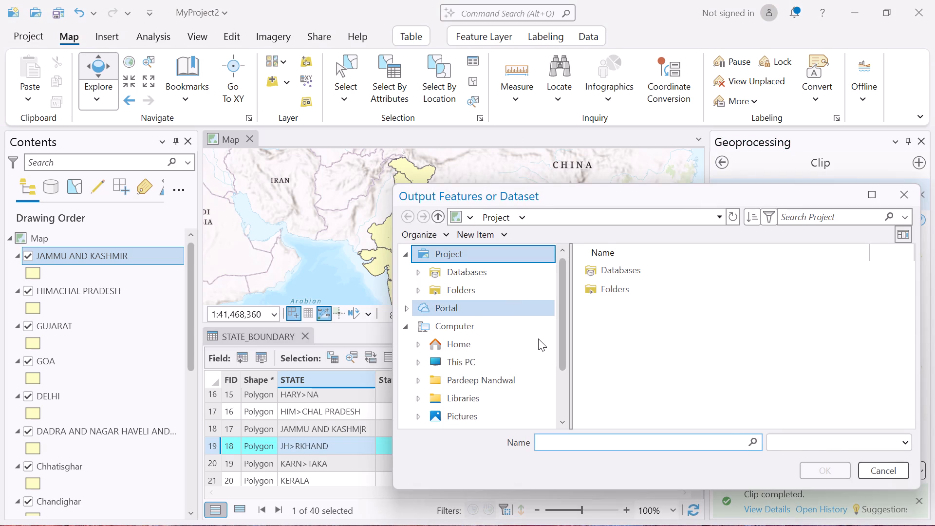
scroll(522, 376, "down", 1)
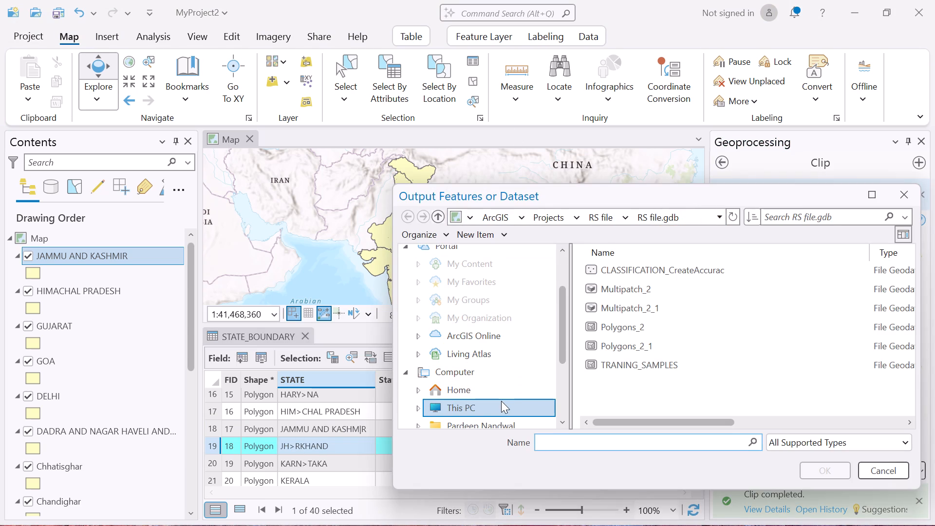
left_click(501, 401)
left_click_drag(735, 194, 6, 126)
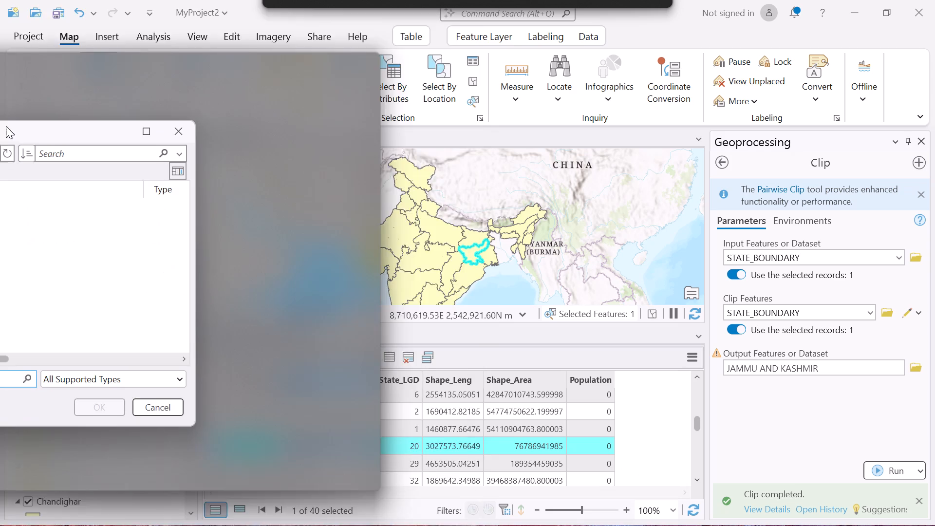
left_click_drag(6, 126, 250, 40)
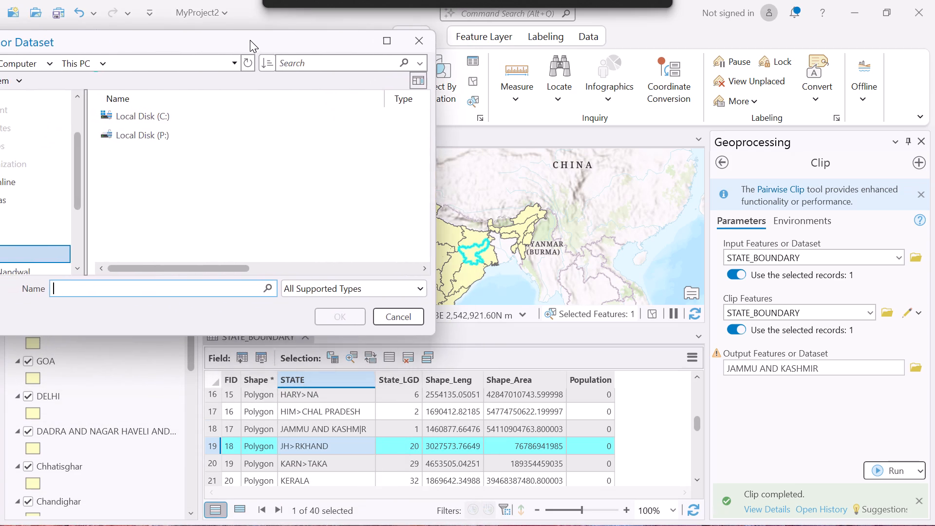
left_click_drag(250, 40, 389, 50)
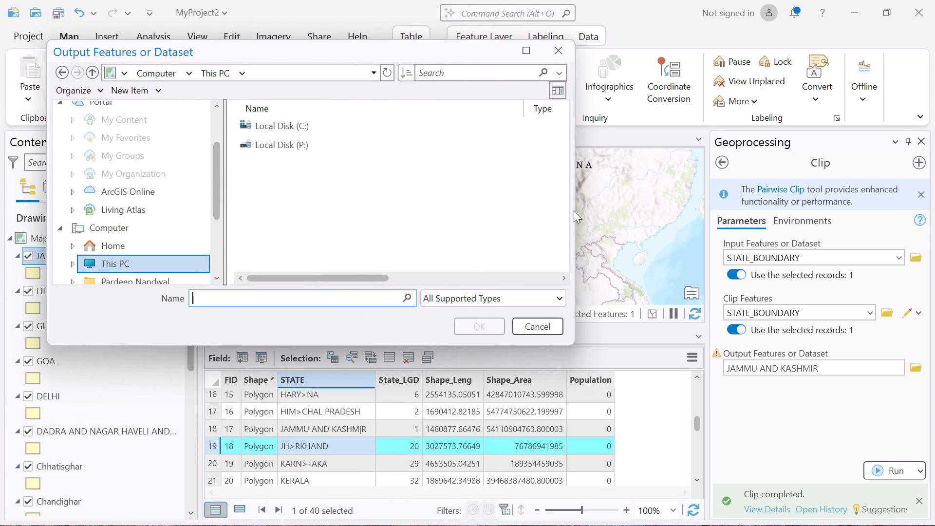
left_click_drag(579, 212, 299, 193)
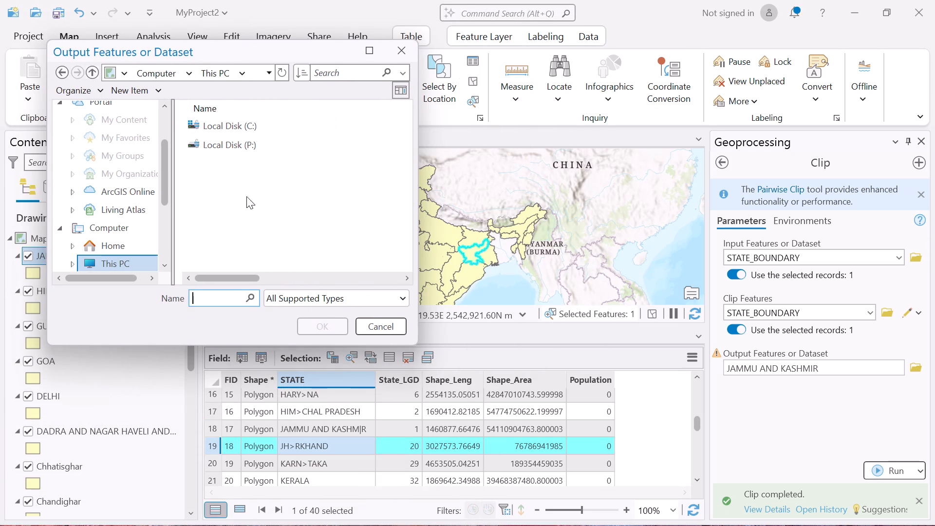
left_click_drag(174, 188, 103, 191)
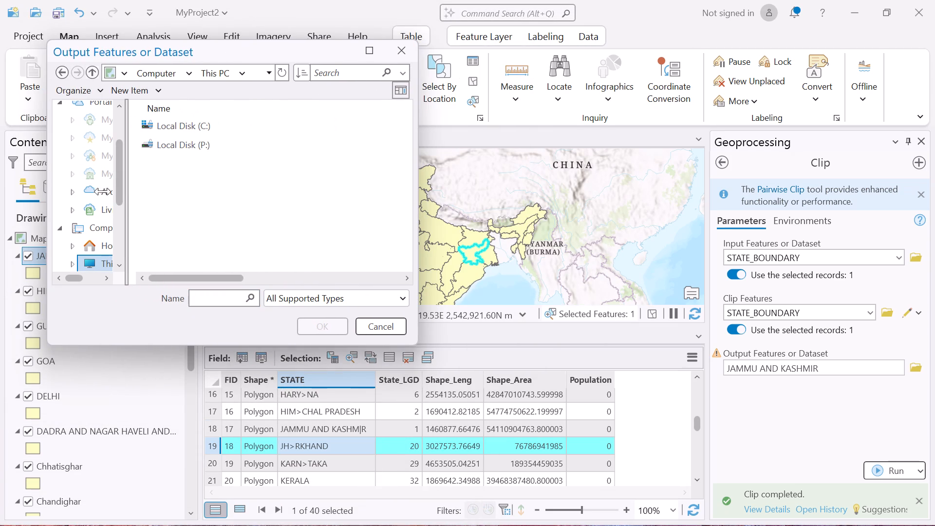
left_click_drag(103, 191, 92, 191)
left_click_drag(422, 191, 418, 191)
left_click_drag(418, 191, 370, 185)
left_click_drag(127, 187, 174, 184)
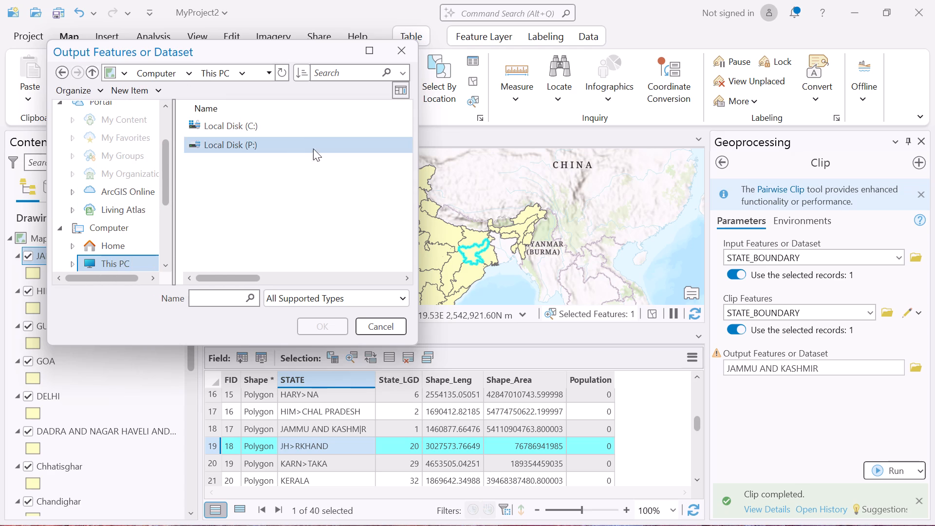
Set the Clip output location to Local Disk (P:) > States > JHARKHAND > STATE_BOUNDARY, copying the state folder's name.
double_click(293, 142)
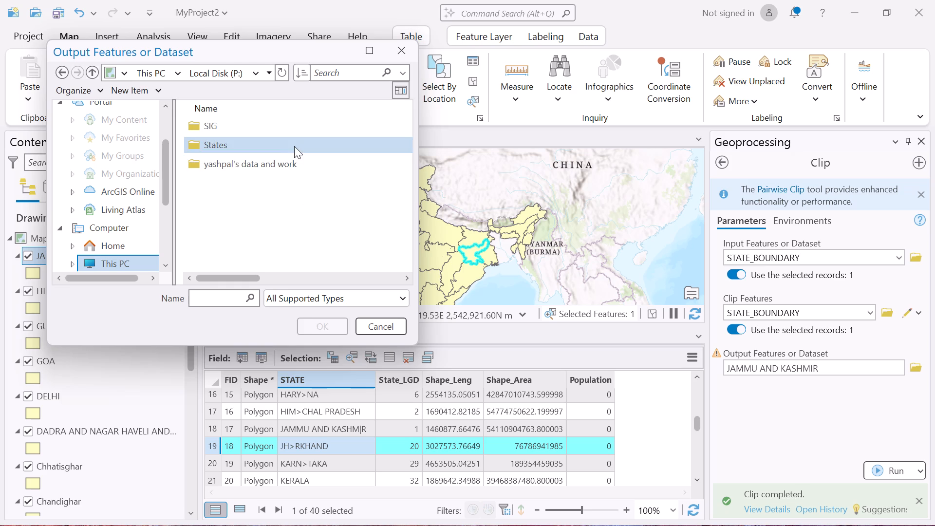
double_click(294, 146)
left_click(299, 220)
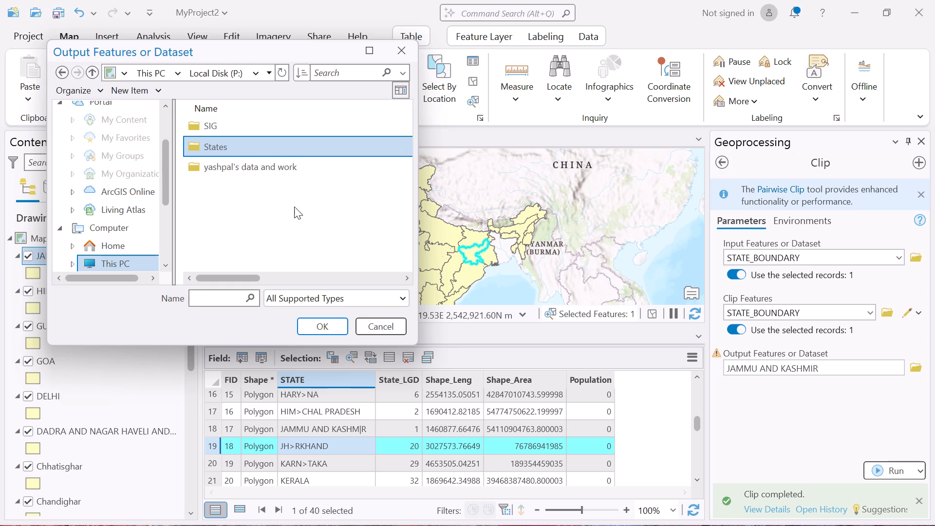
double_click(284, 148)
scroll(313, 194, "down", 2)
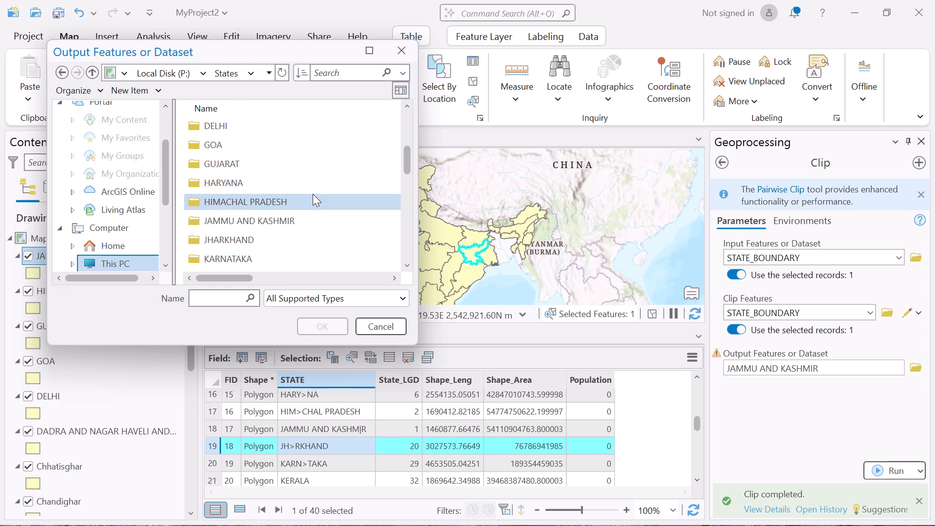
double_click(260, 248)
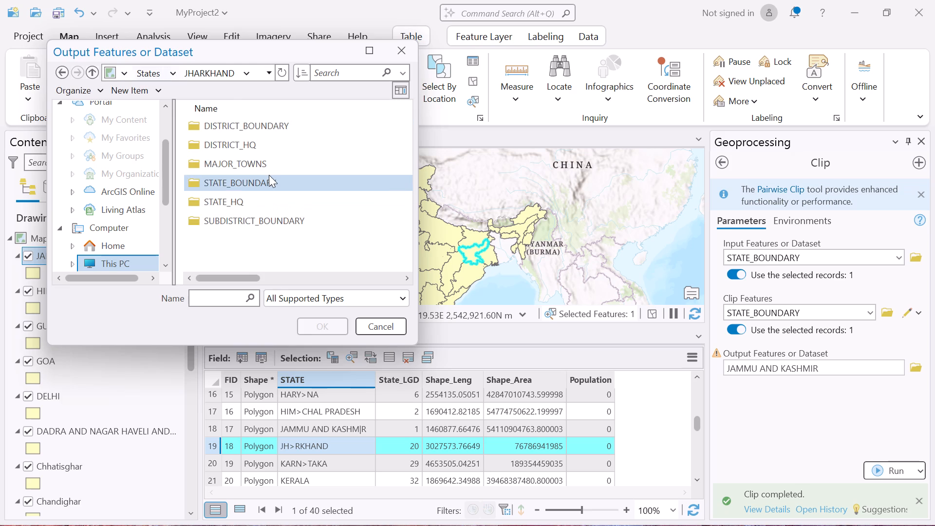
double_click(269, 175)
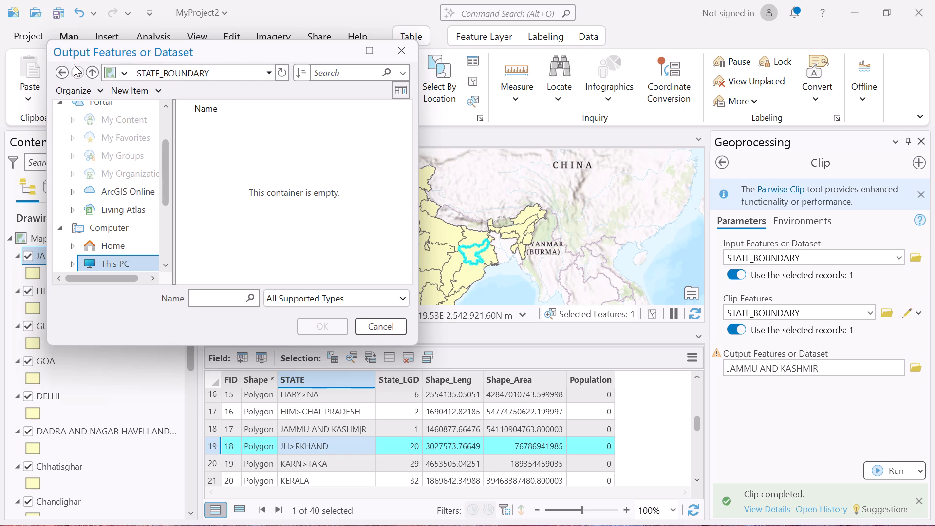
double_click(93, 70)
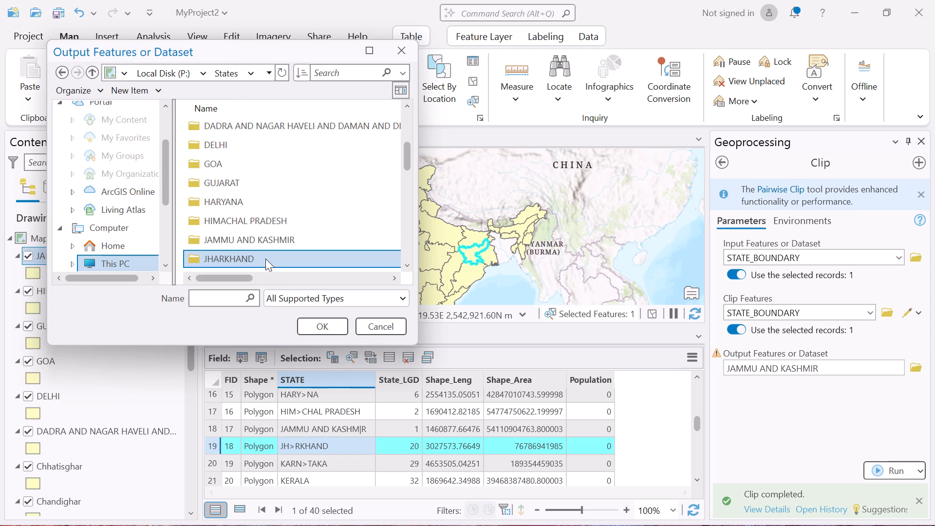
left_click(265, 259)
key("F2")
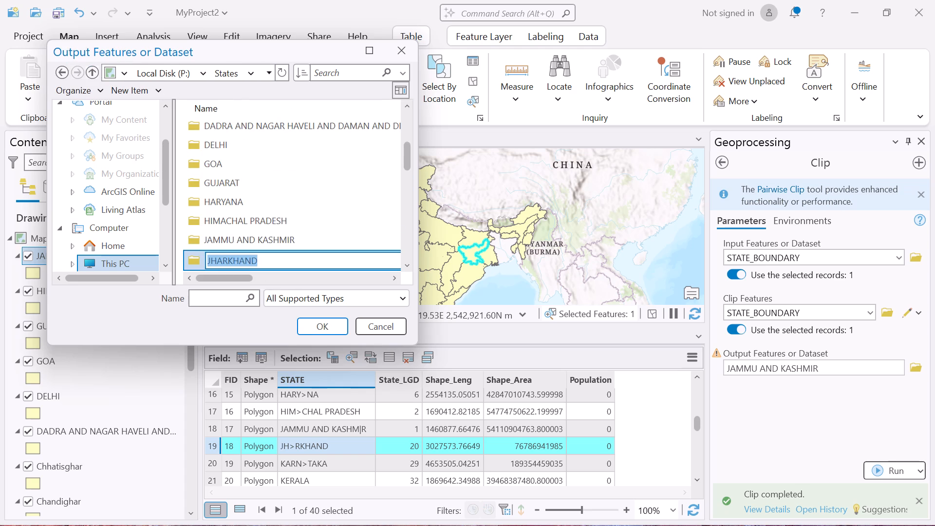
key("ctrl+c")
key("Return")
key("Return")
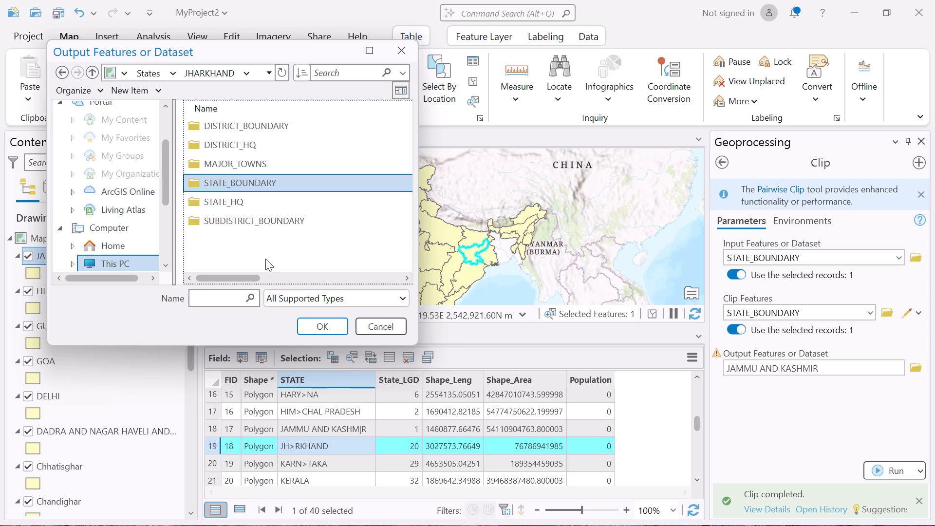
double_click(317, 187)
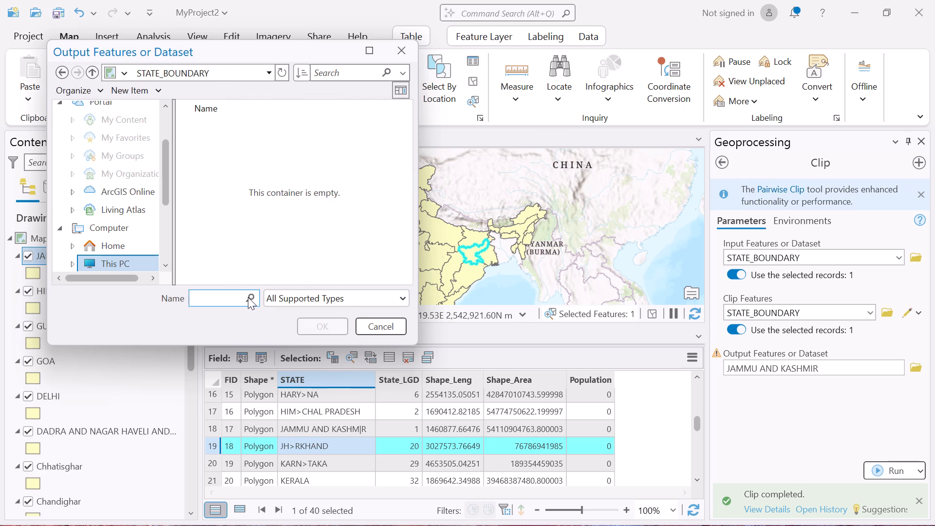
Name the Clip output JHARKHAND and run the Clip on the selected record.
left_click(227, 296)
key("ctrl+v")
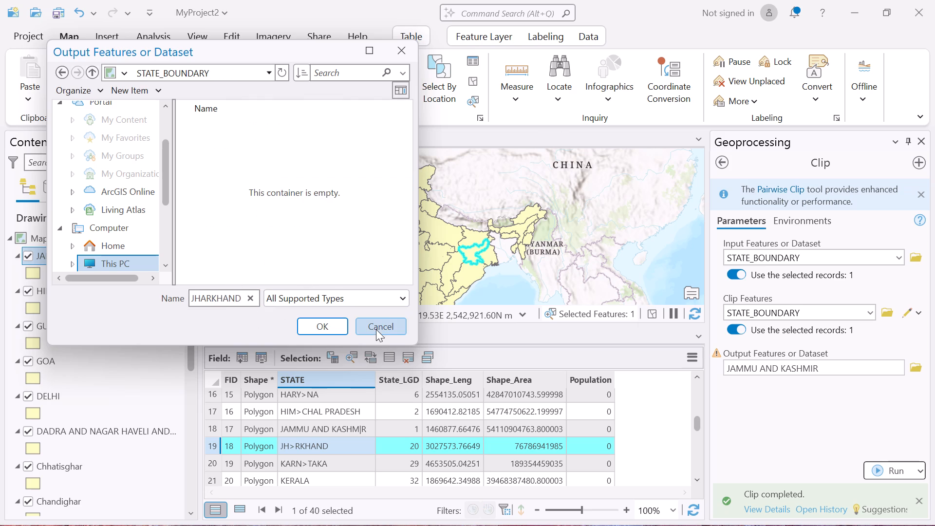
left_click(321, 329)
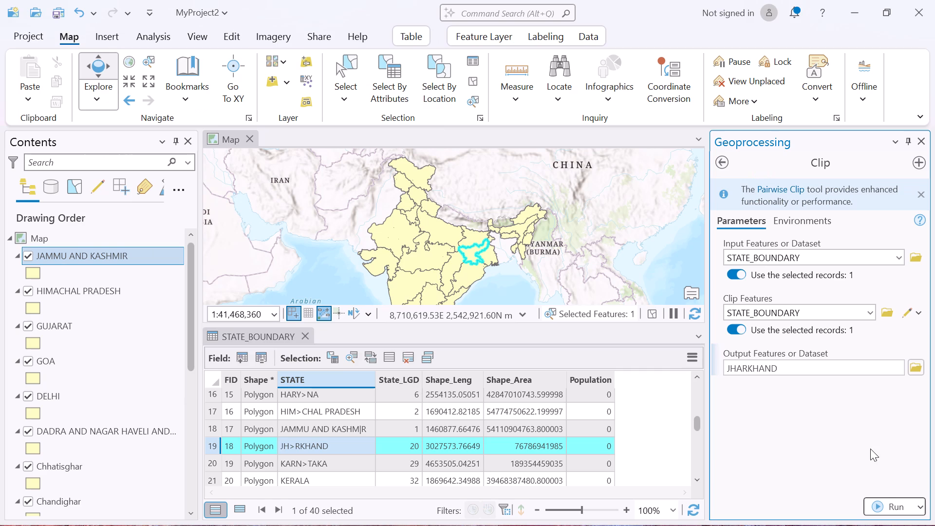
left_click(894, 505)
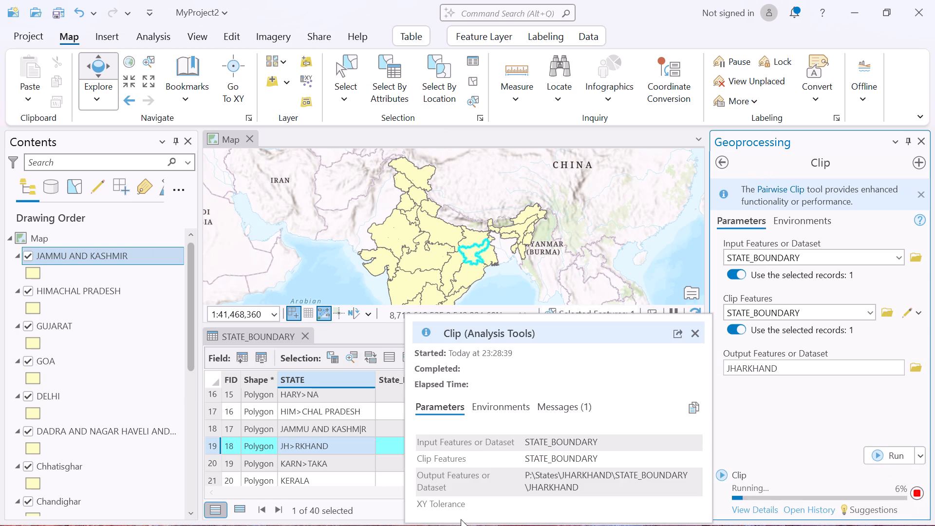
Select the KARN>TAKA record and browse the Clip output location to Local Disk (P:) > States.
left_click(211, 464)
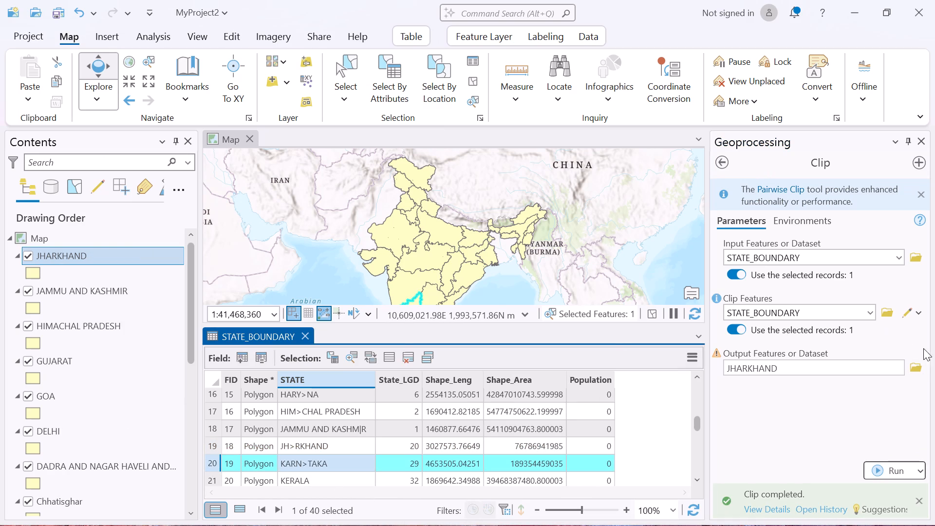
left_click(914, 365)
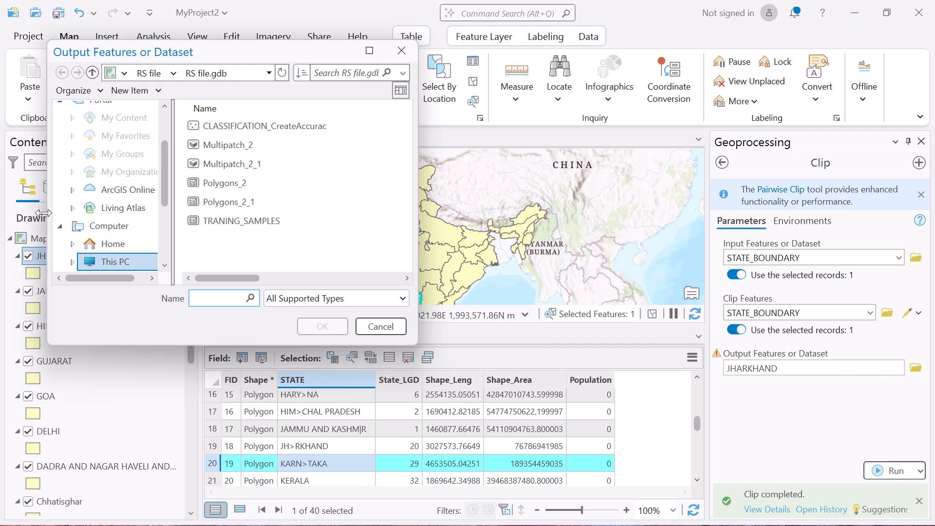
scroll(127, 217, "down", 1)
left_click(130, 211)
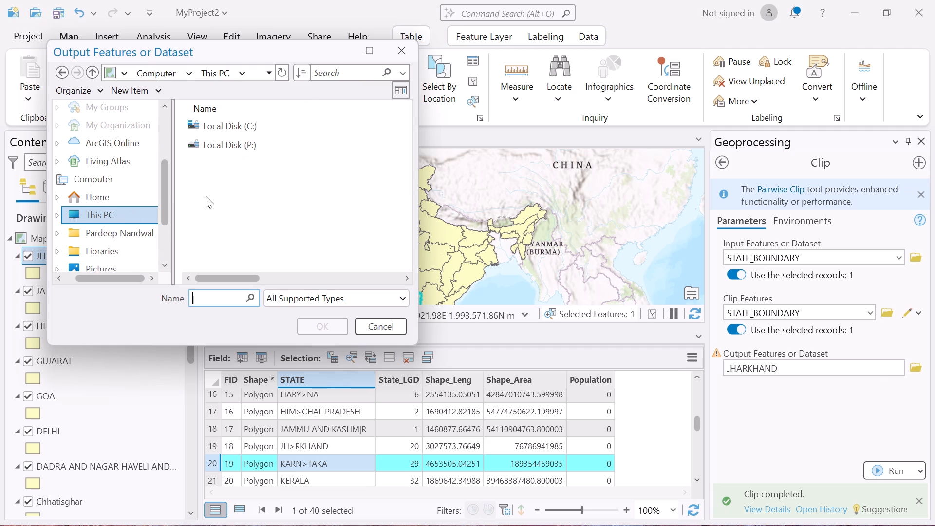
double_click(242, 148)
double_click(254, 142)
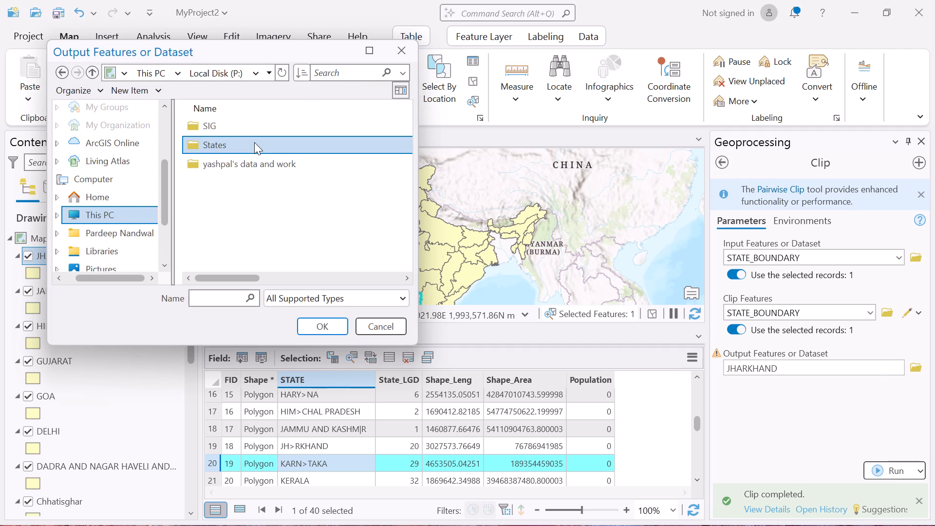
Copy the KARNATAKA folder's name and open its STATE_BOUNDARY subfolder as the Clip output location.
scroll(283, 215, "down", 2)
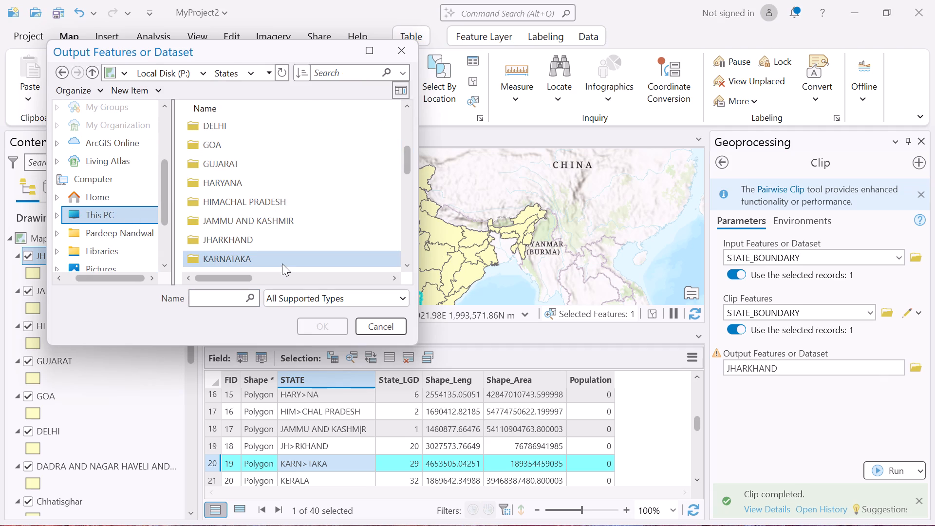
left_click(282, 263)
key("F2")
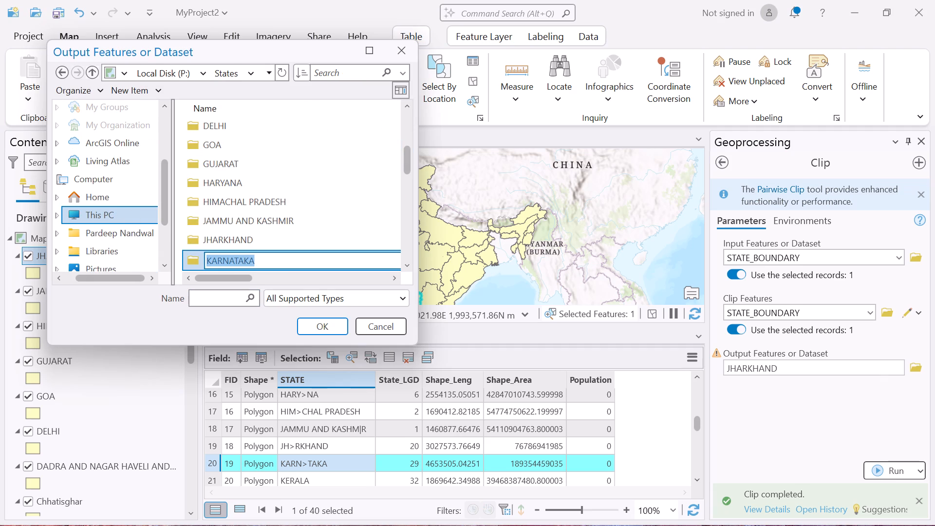
key("ctrl+c")
key("Return")
key("Return")
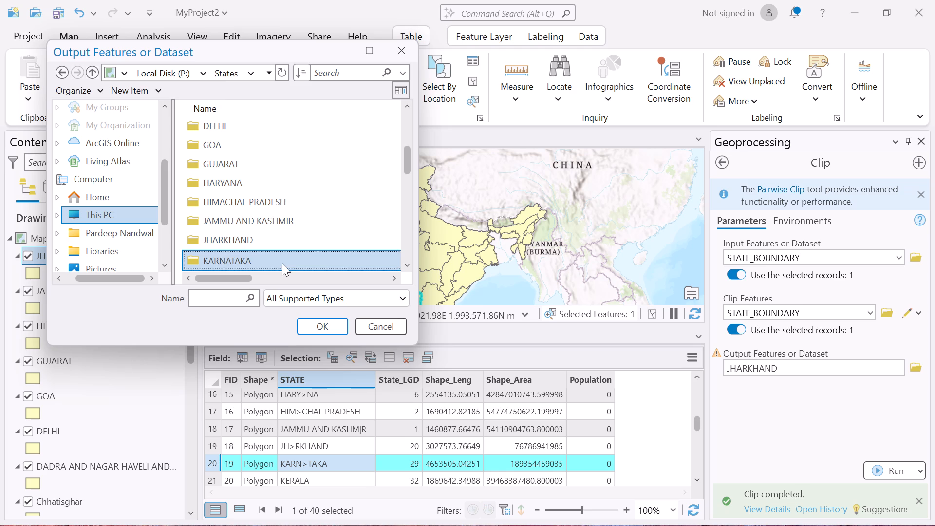
left_click(282, 263)
double_click(286, 188)
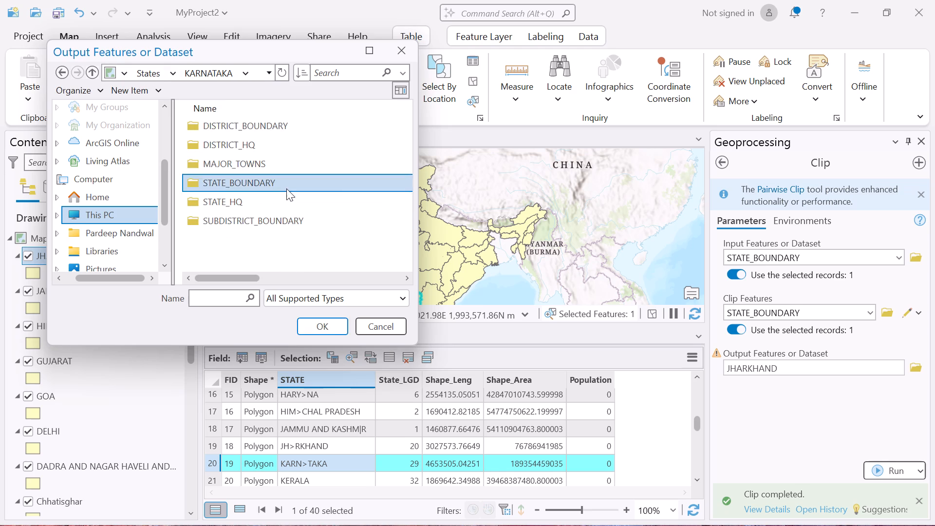
Name the Clip output KARNATAKA and run the Clip on the selected record.
left_click(219, 301)
key("ctrl+v")
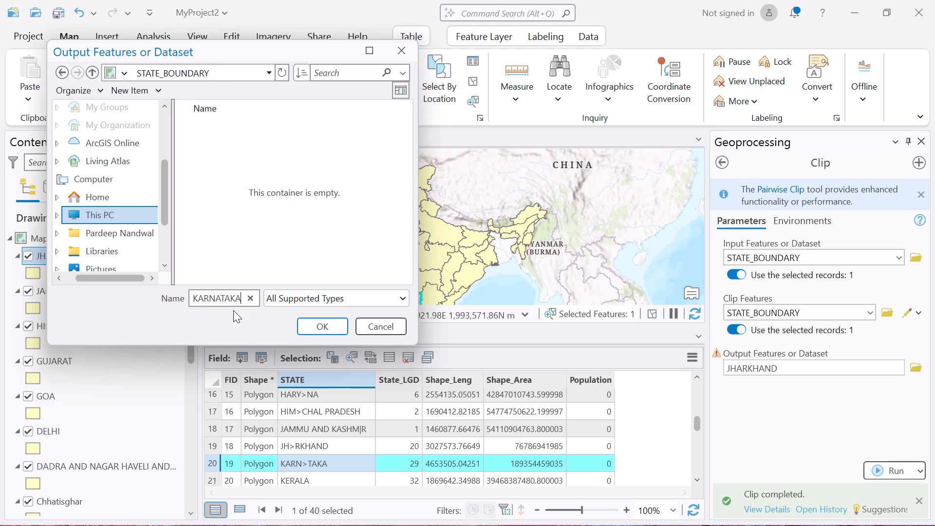
left_click(323, 328)
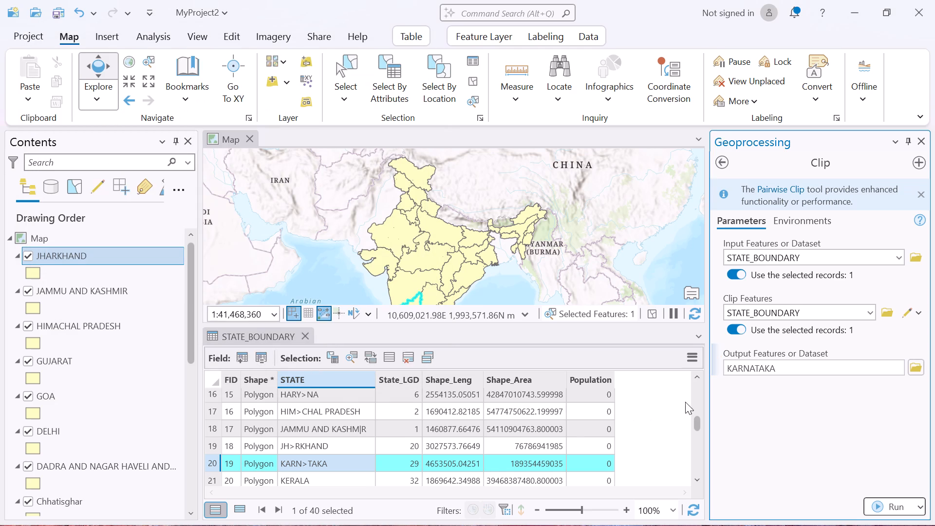
left_click(895, 506)
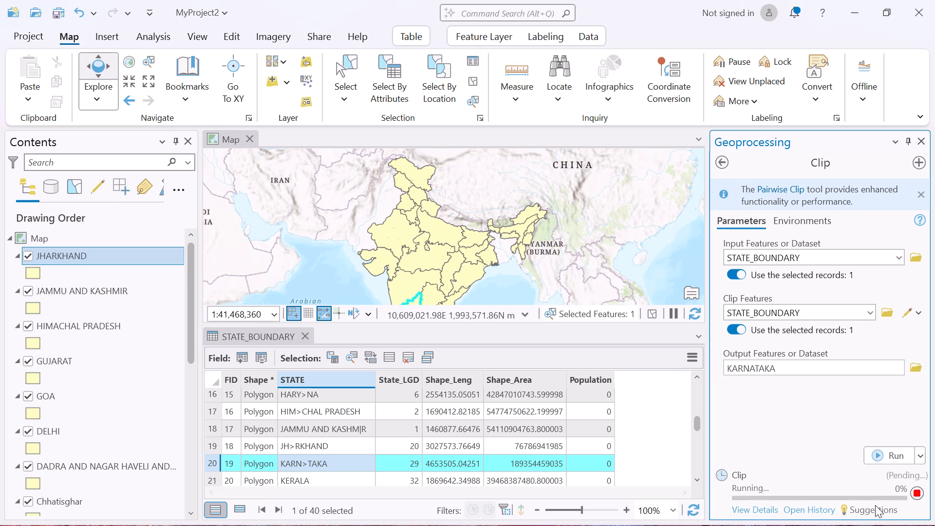
Select the KERALA record and browse the Clip output location to Local Disk (P:) > States.
scroll(420, 449, "down", 1)
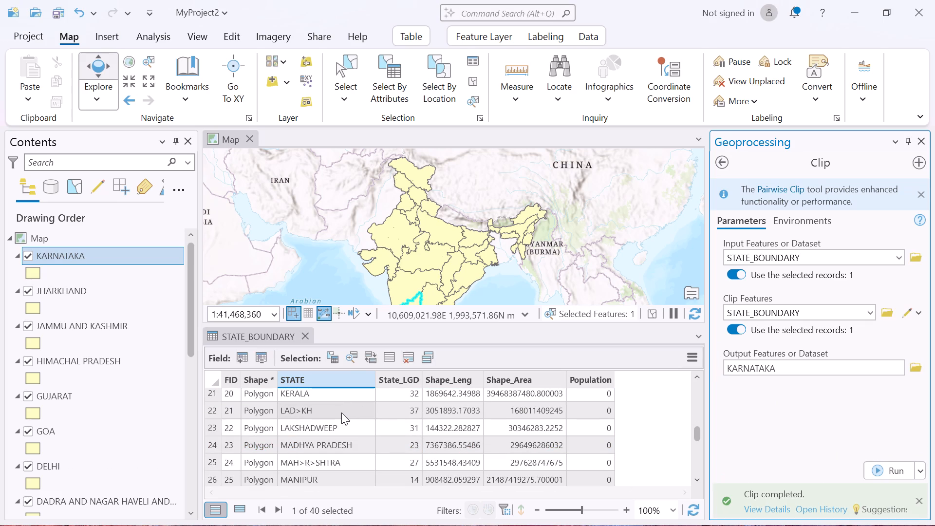
scroll(358, 421, "up", 1)
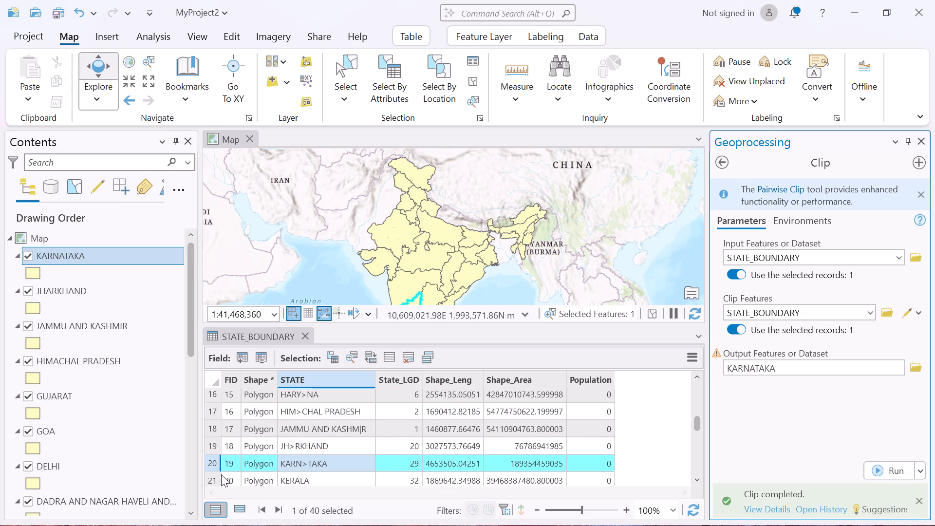
left_click(220, 477)
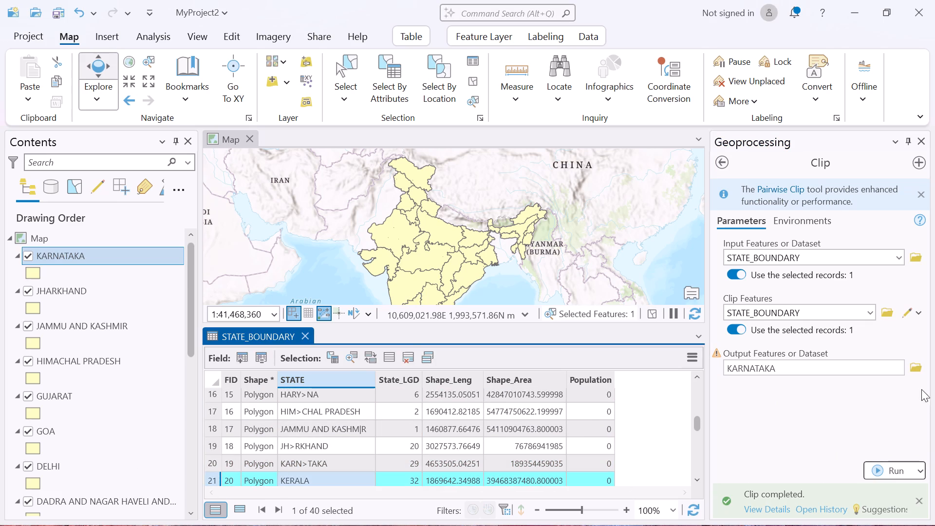
left_click(915, 368)
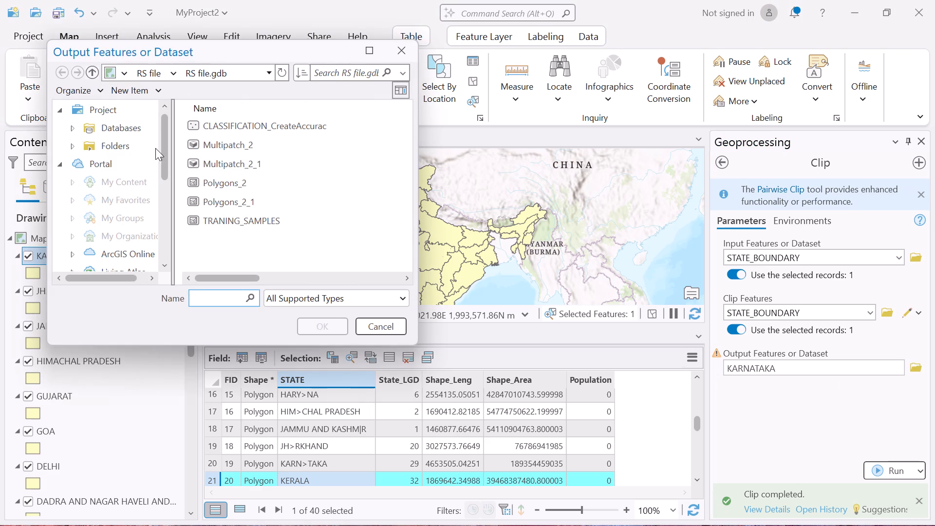
scroll(134, 204, "down", 1)
scroll(125, 245, "down", 2)
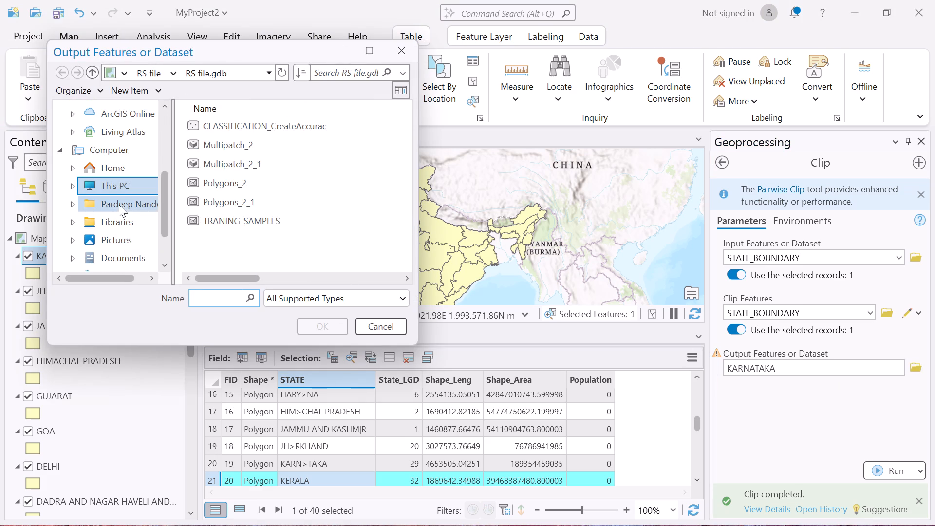
left_click(115, 196)
scroll(207, 205, "down", 1)
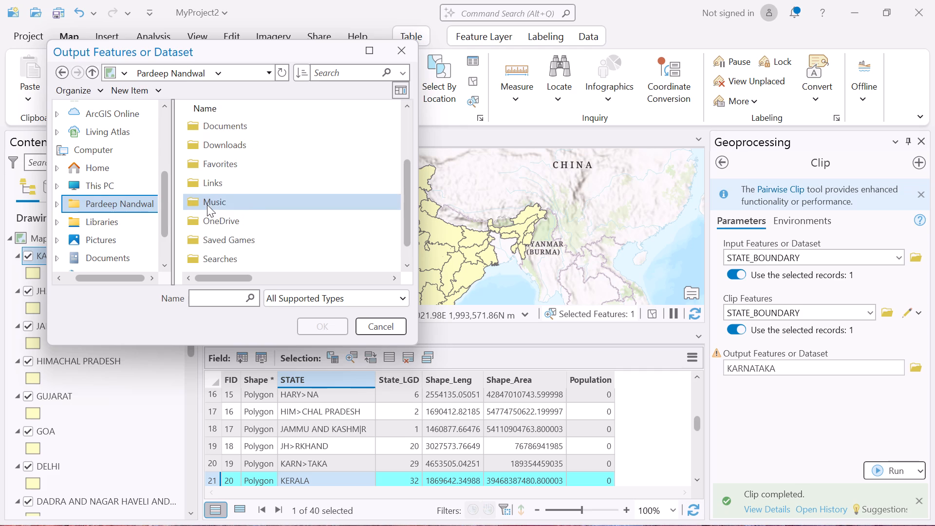
scroll(207, 205, "up", 1)
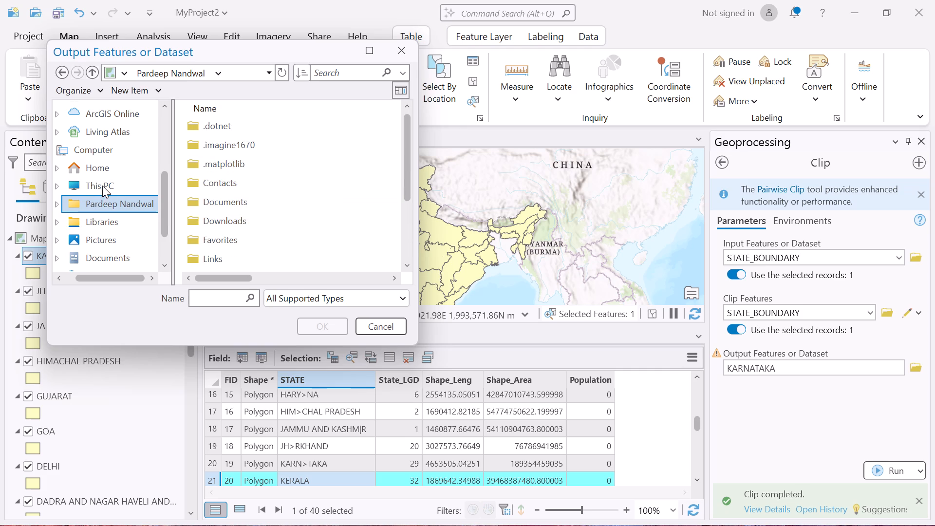
left_click(105, 187)
double_click(224, 143)
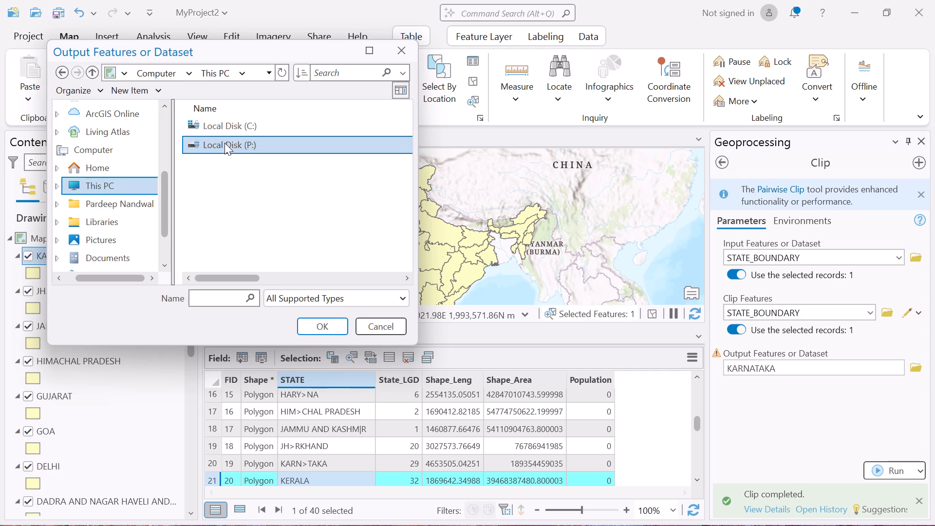
double_click(247, 147)
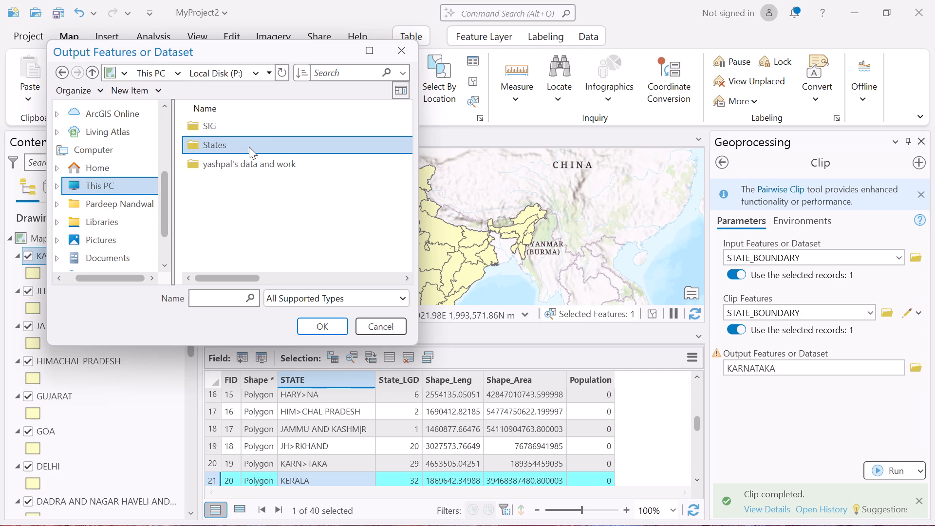
Copy the KERALA folder's name and open its STATE_BOUNDARY subfolder as the Clip output location.
scroll(260, 216, "down", 2)
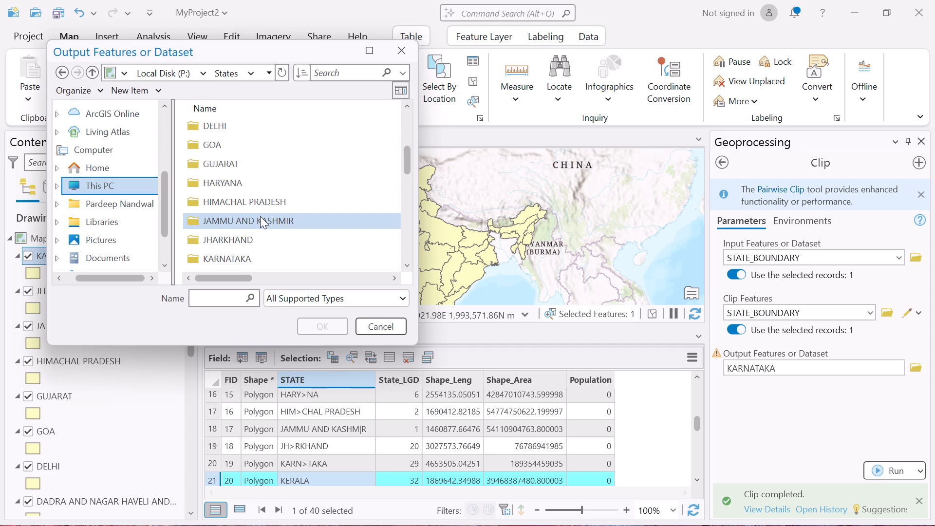
scroll(262, 248, "down", 1)
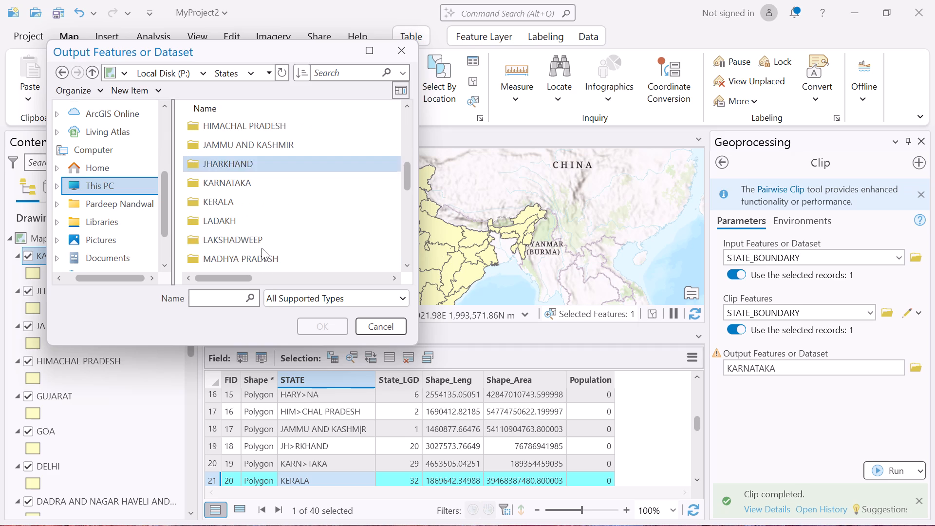
left_click(274, 199)
key("F2")
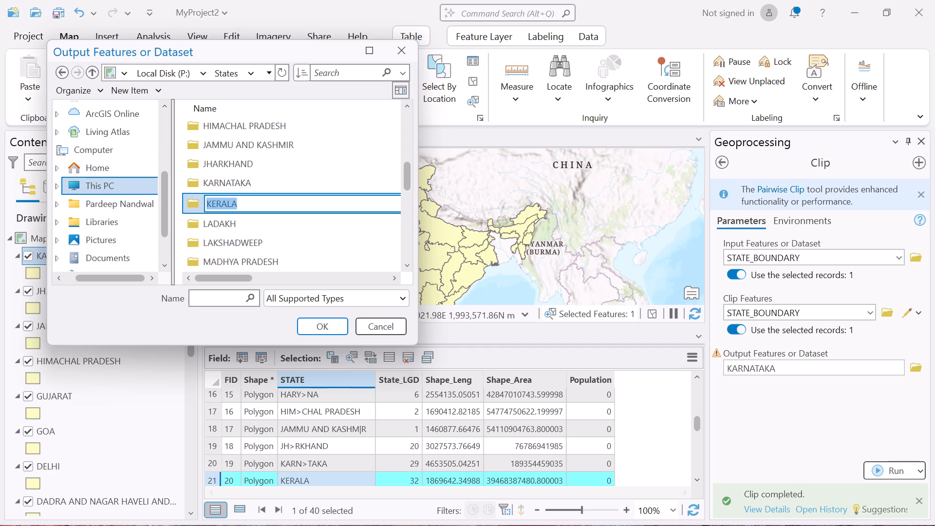
key("ctrl+c")
key("Return")
key("Return")
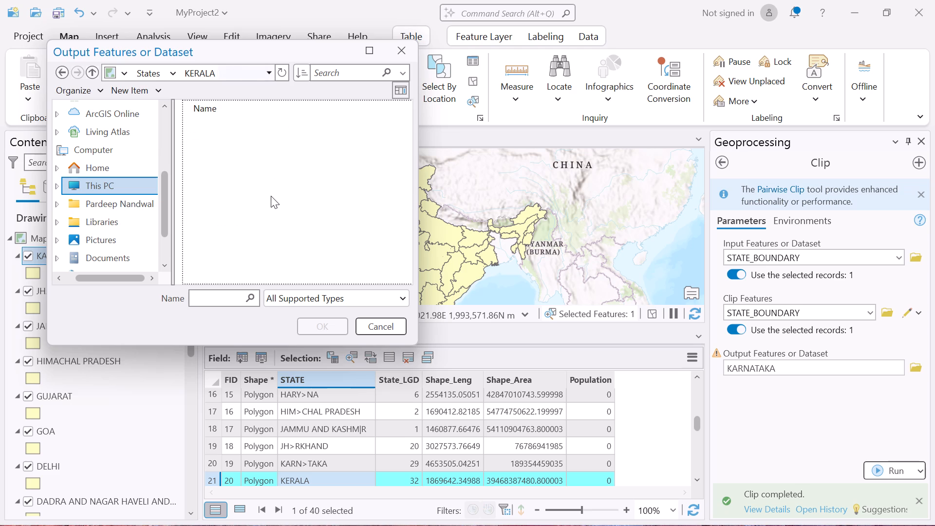
double_click(270, 181)
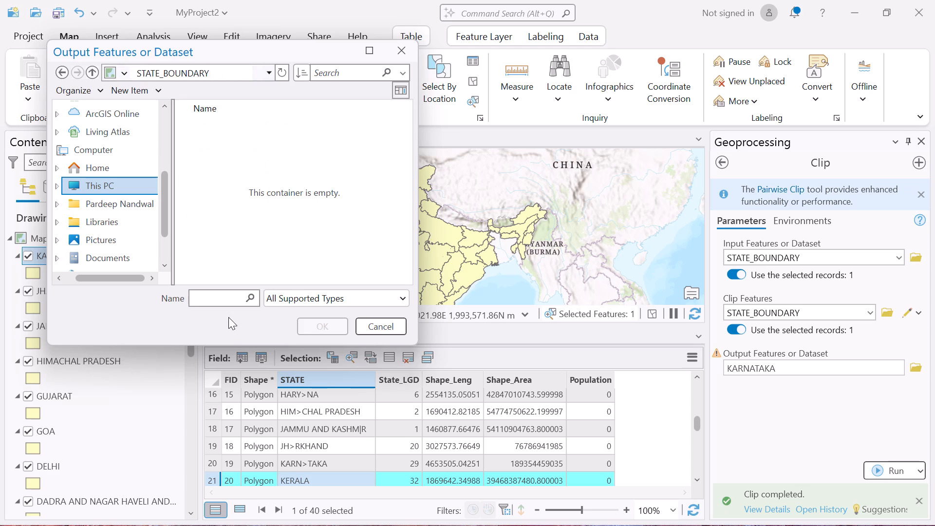
Name the Clip output KERALA and run the Clip on the selected record.
left_click(225, 303)
key("ctrl+v")
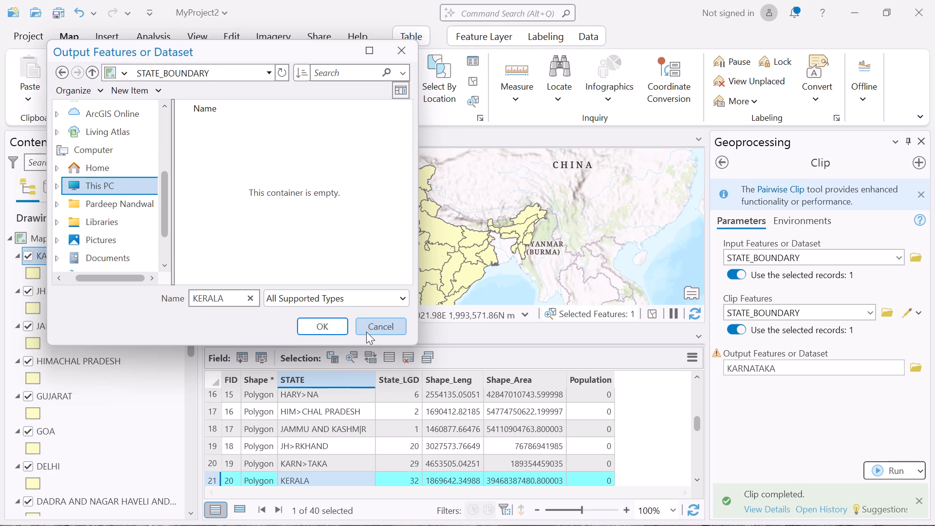
left_click(308, 323)
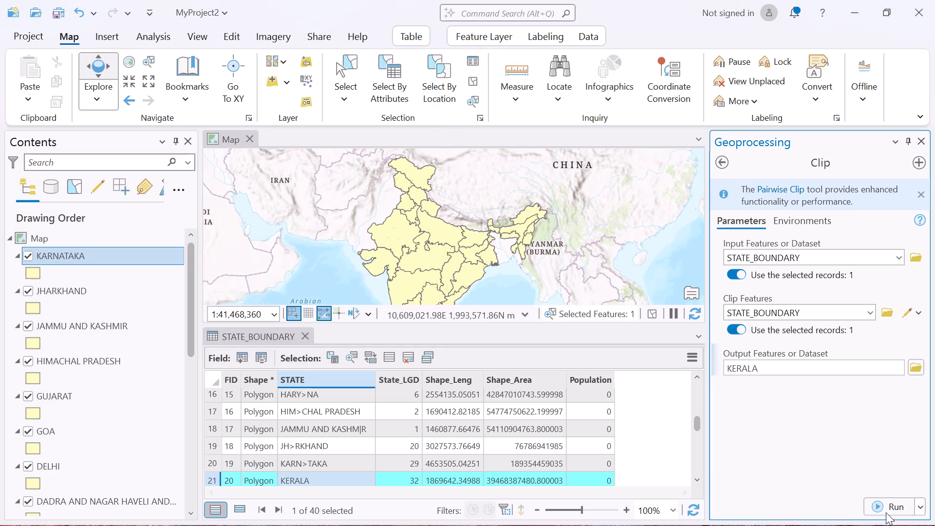
left_click(885, 504)
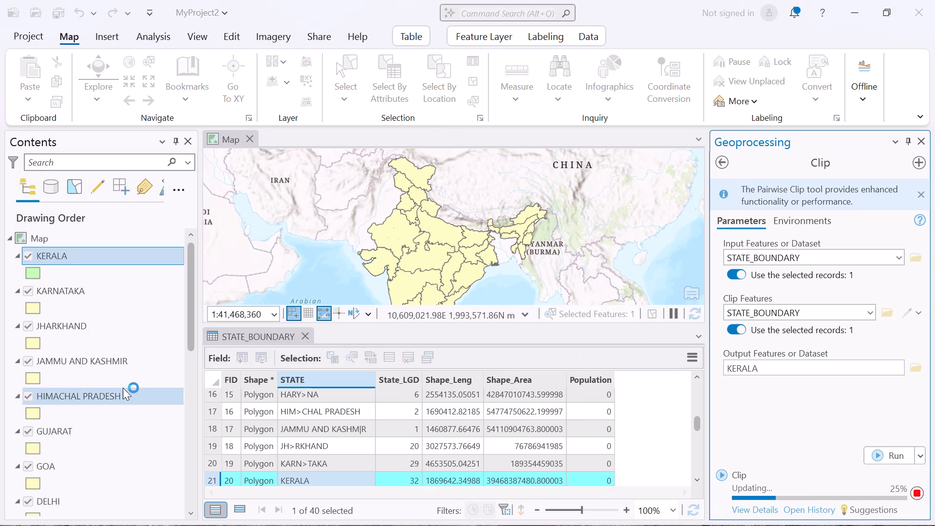
Select the LAD>KH record and browse the Clip output location to Local Disk (P:) > States.
scroll(274, 437, "down", 1)
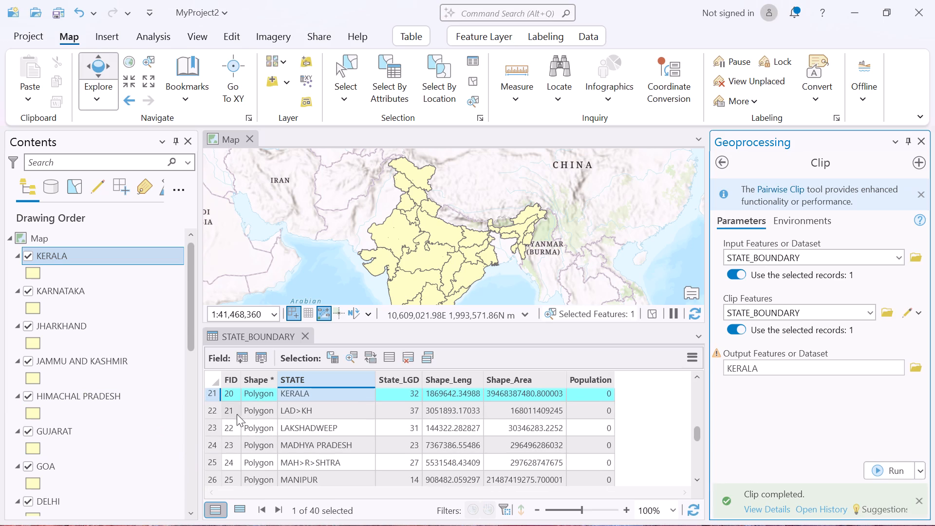
left_click(209, 411)
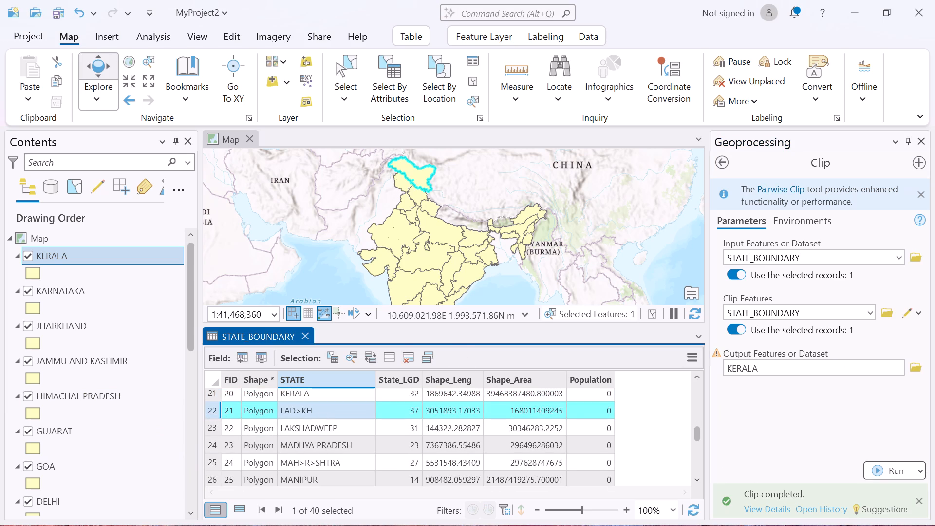
left_click(914, 367)
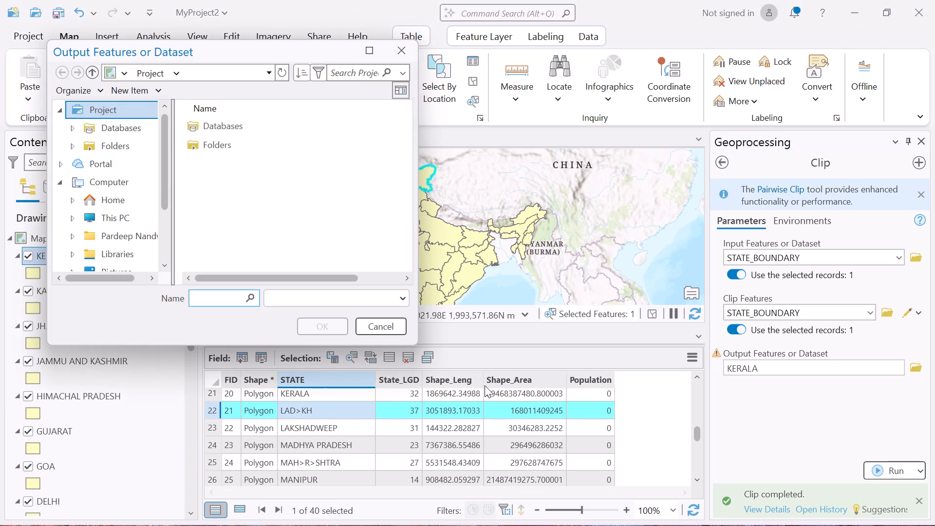
scroll(109, 226, "down", 2)
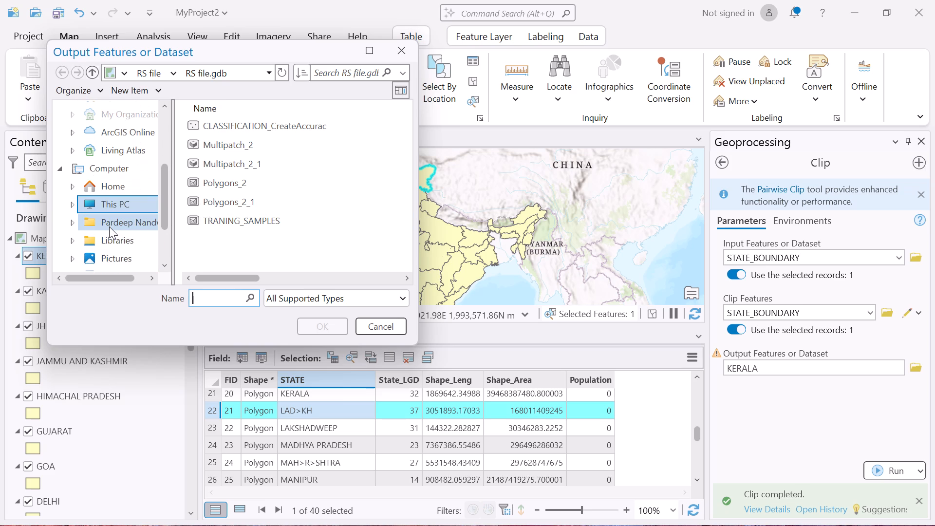
left_click(114, 203)
double_click(219, 152)
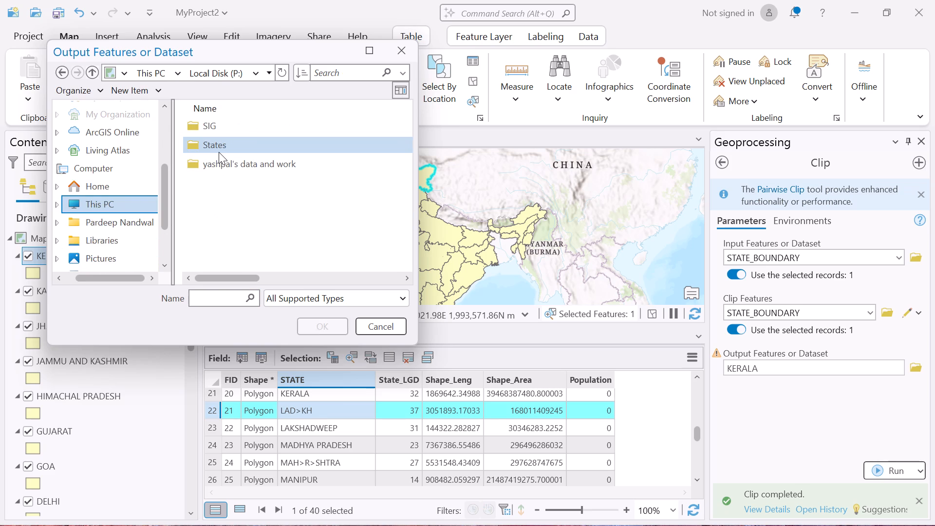
double_click(222, 149)
Copy the LADAKH folder's name and open its STATE_BOUNDARY subfolder as the Clip output location.
scroll(232, 195, "down", 3)
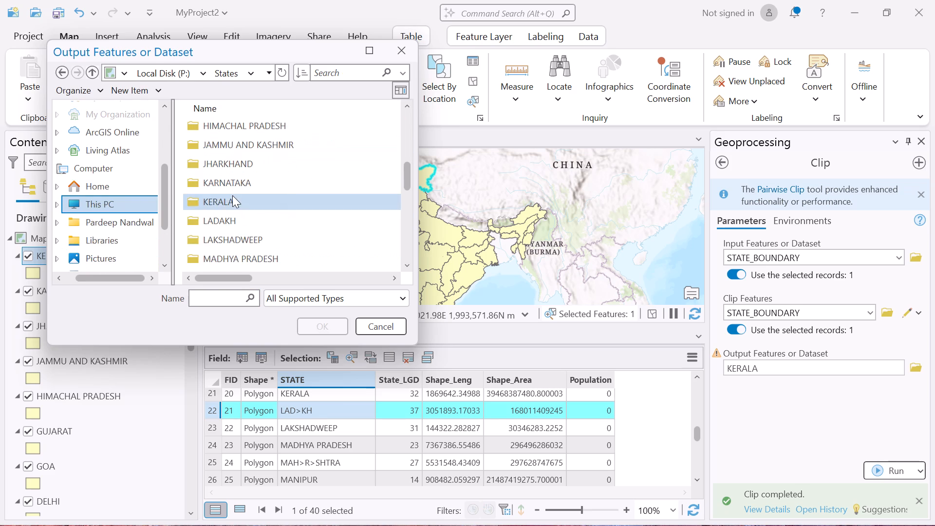
left_click(232, 227)
key("F2")
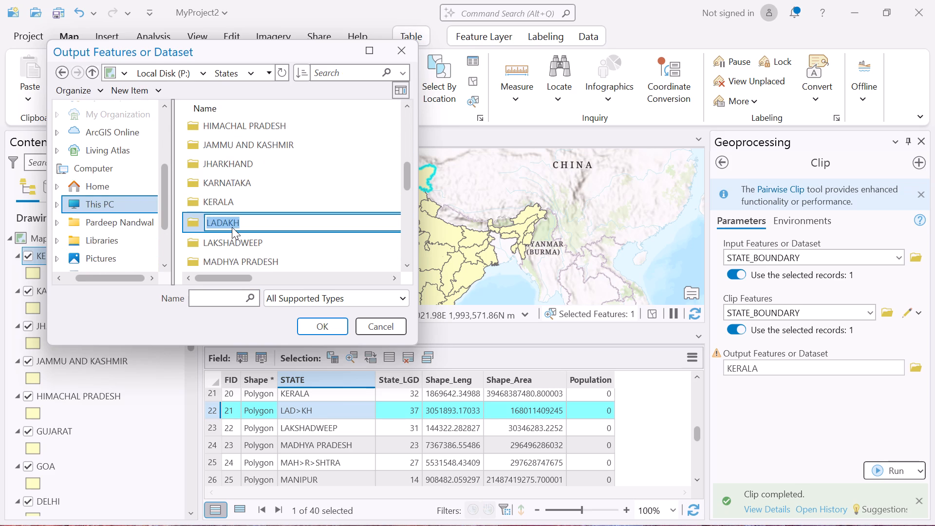
key("ctrl+c")
key("Return")
key("Return")
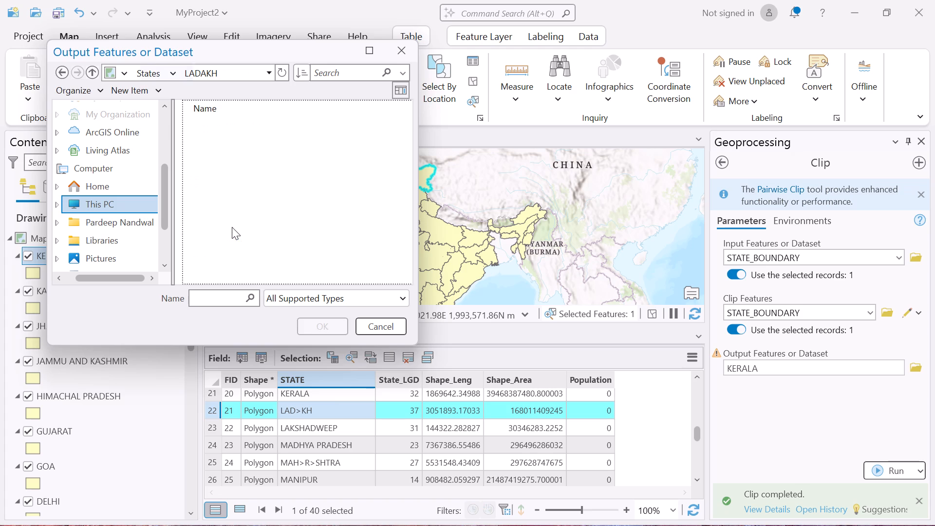
double_click(260, 175)
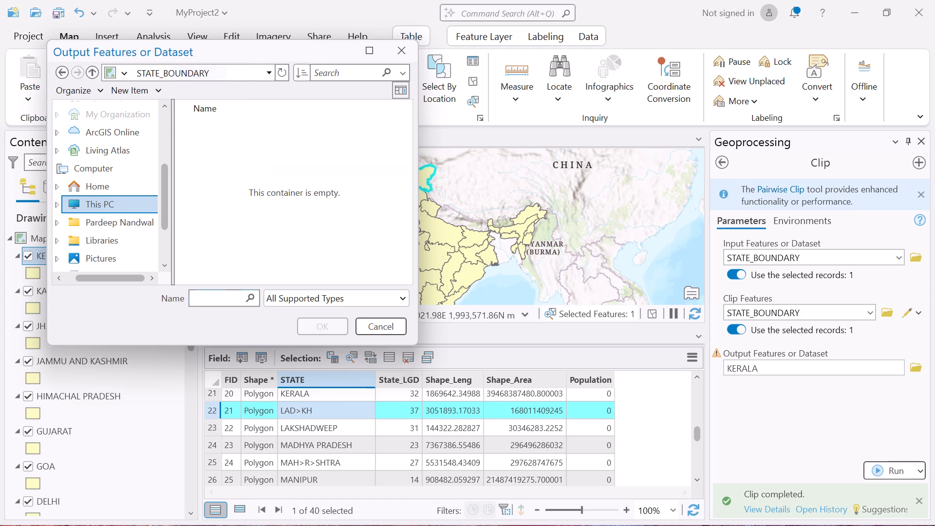
Name the Clip output LADAKHLADAKH and run the Clip on the selected LAD>KH record.
left_click(228, 294)
key("ctrl+v")
key("ctrl+v")
left_click(318, 325)
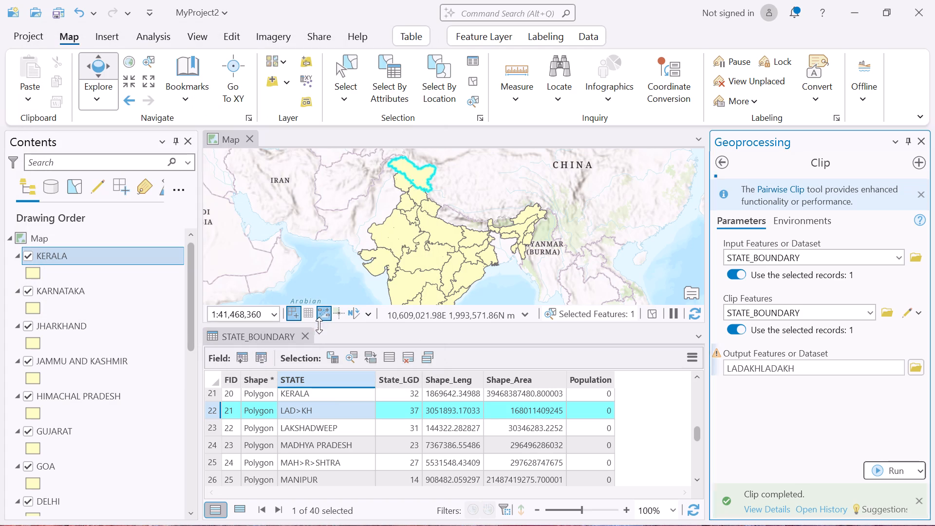
left_click(887, 506)
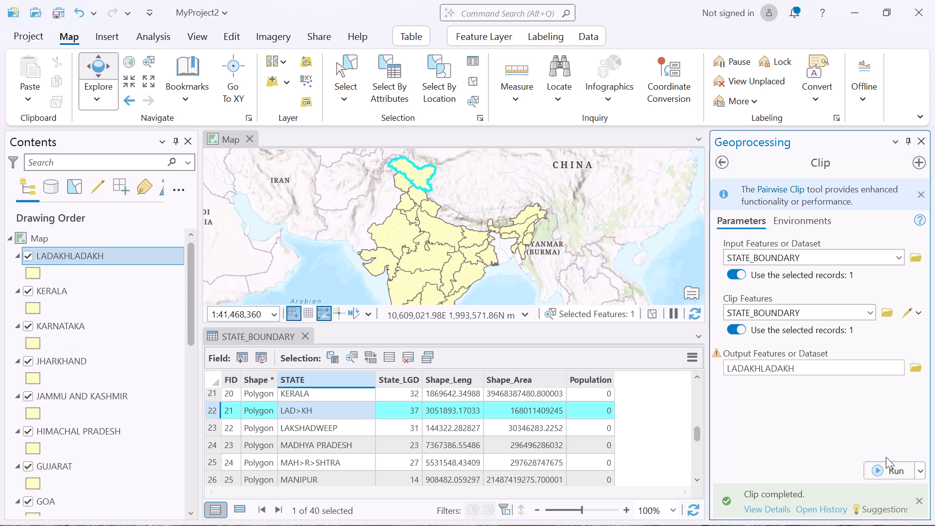
Browse the Clip output location again to Local Disk (P:) > States > LADAKH > STATE_BOUNDARY.
double_click(806, 365)
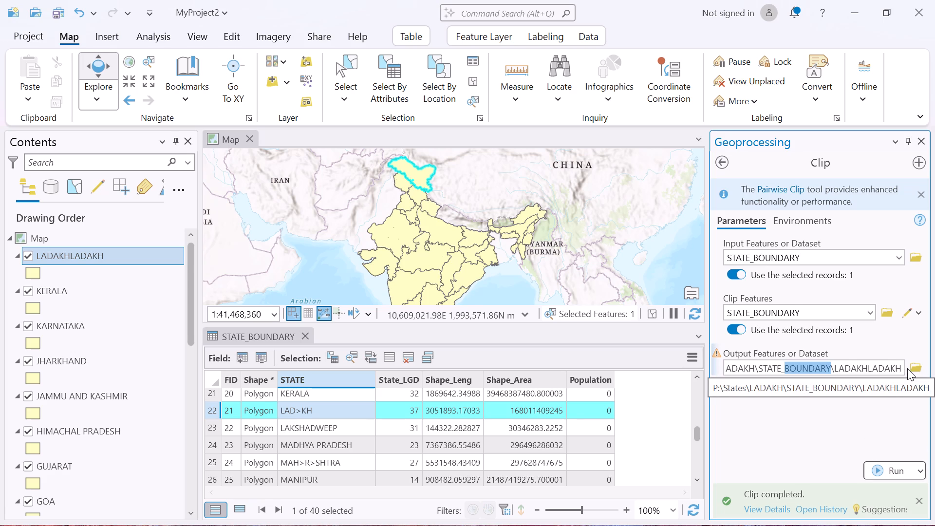
left_click(910, 368)
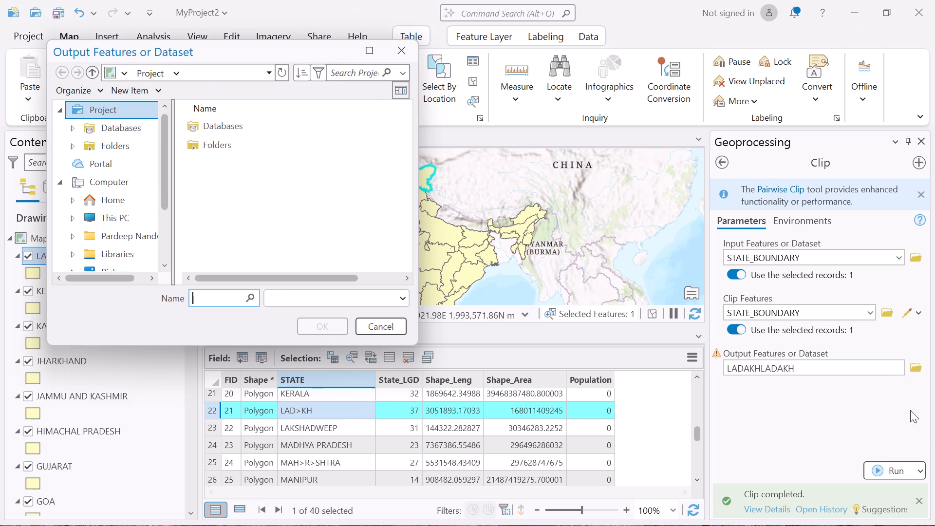
scroll(96, 215, "down", 1)
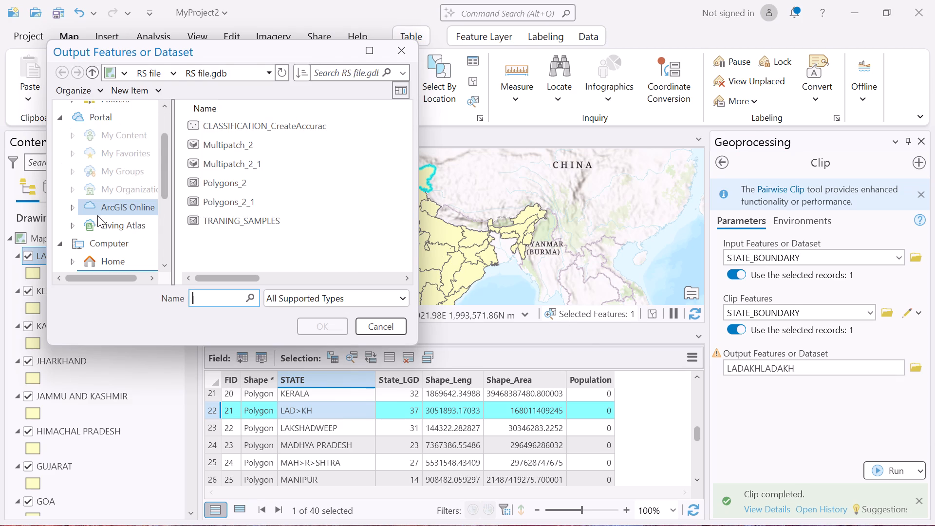
scroll(97, 215, "down", 4)
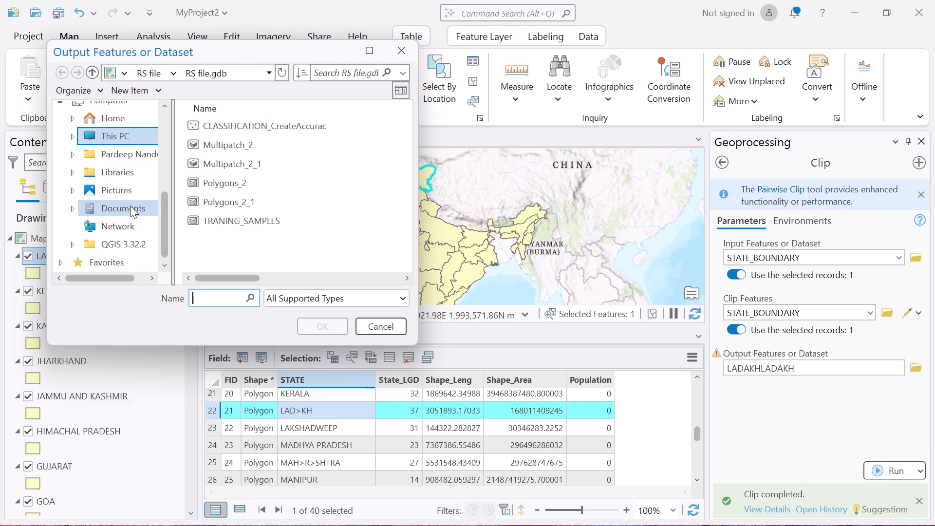
scroll(111, 256, "down", 2)
scroll(111, 255, "up", 1)
left_click(131, 182)
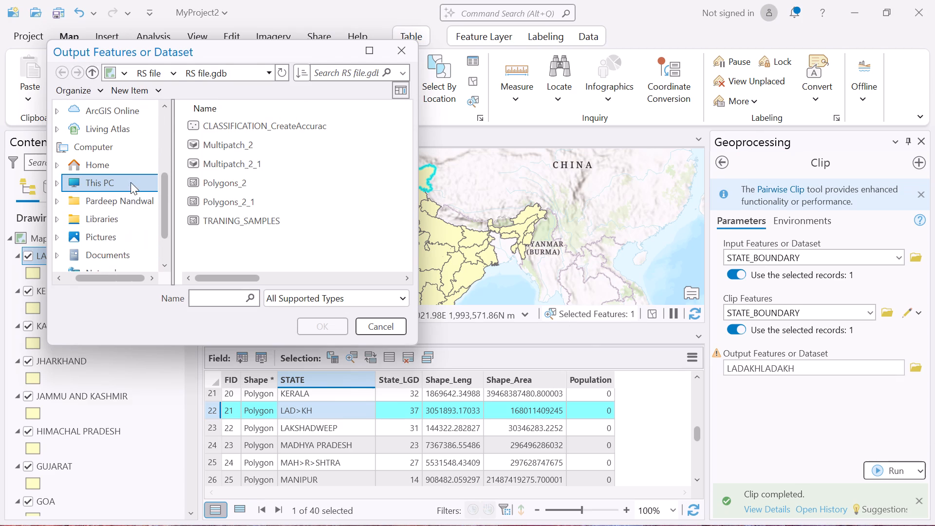
double_click(245, 144)
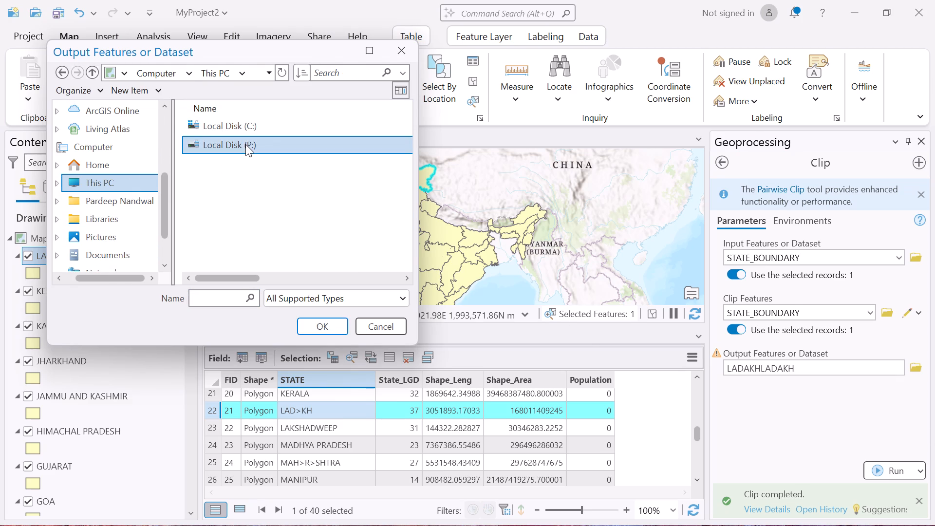
double_click(253, 142)
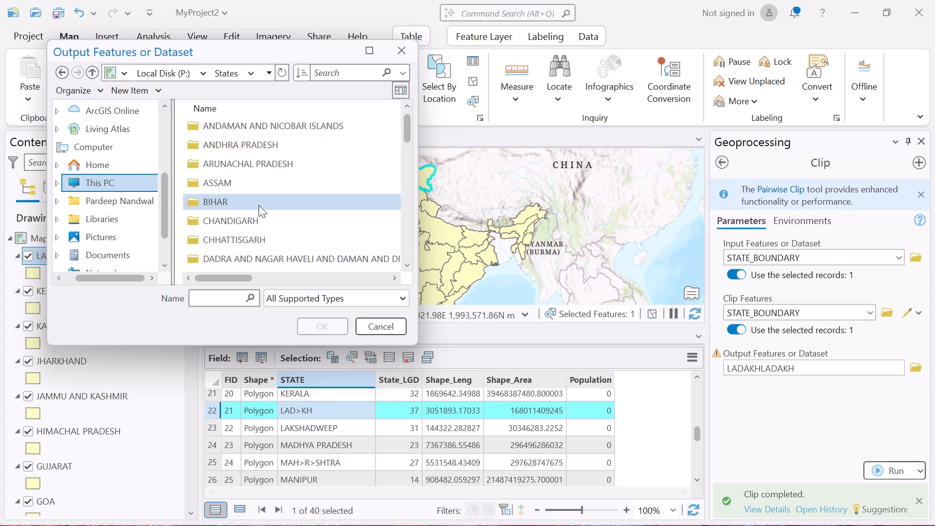
scroll(259, 205, "down", 3)
left_click(257, 219)
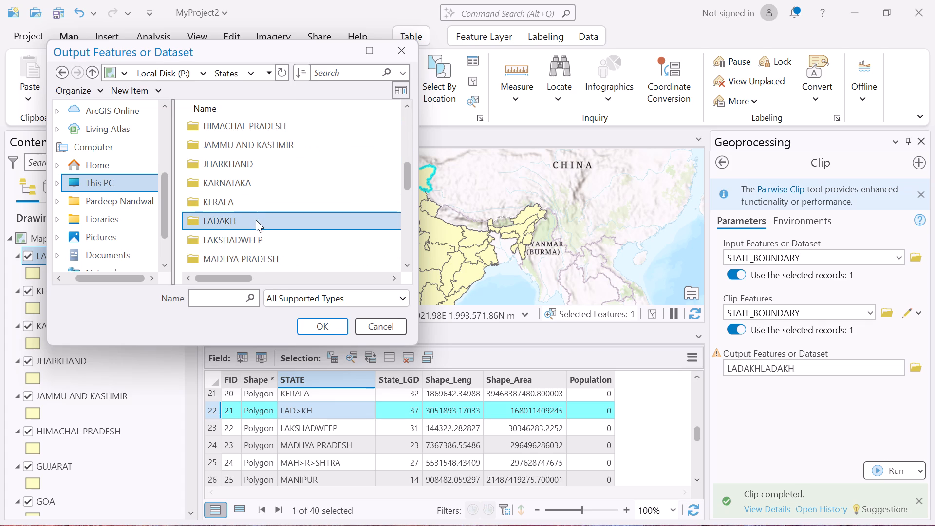
double_click(256, 220)
double_click(255, 179)
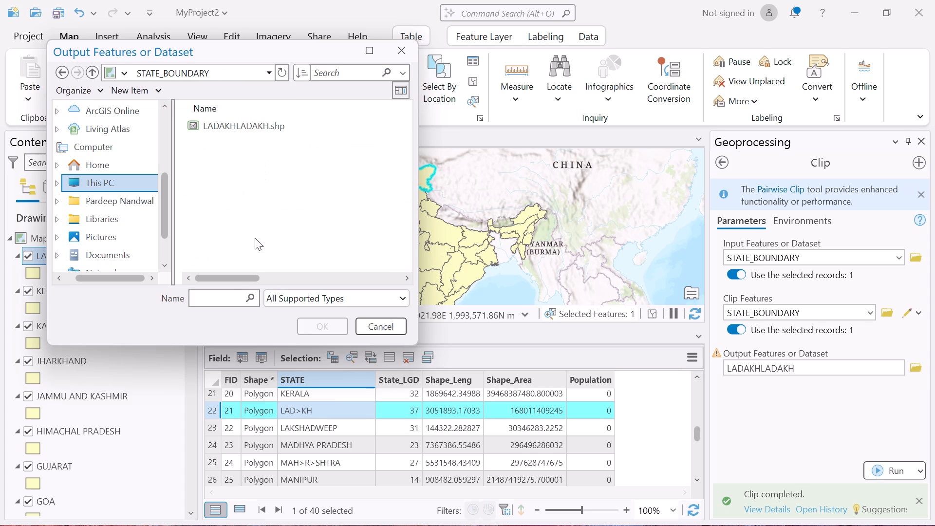
Name the Clip output LADAKH and rerun the Clip on the selected LAD>KH record.
left_click(213, 297)
key("ctrl+v")
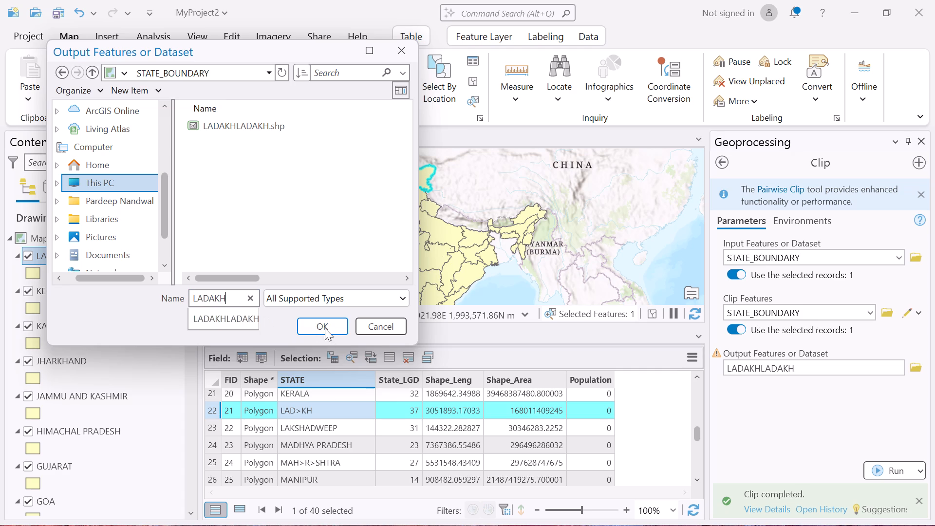
left_click(324, 325)
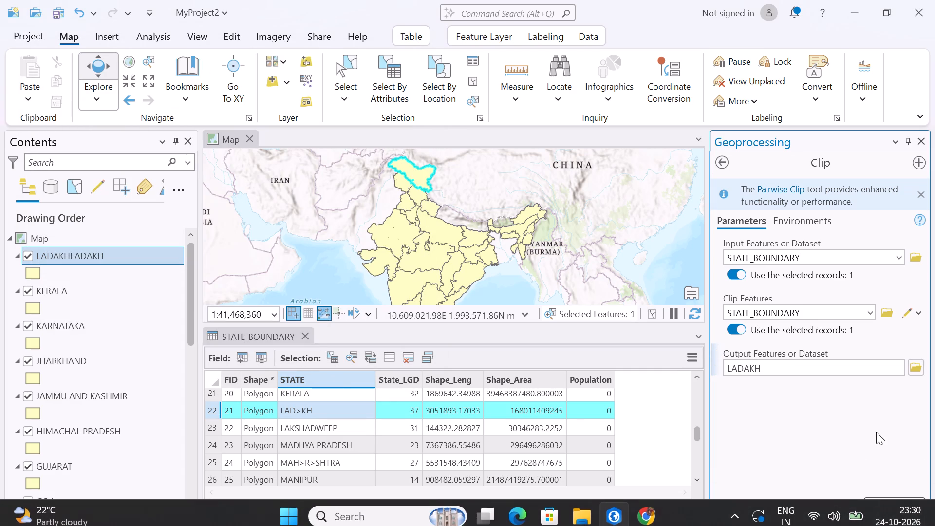
left_click(893, 508)
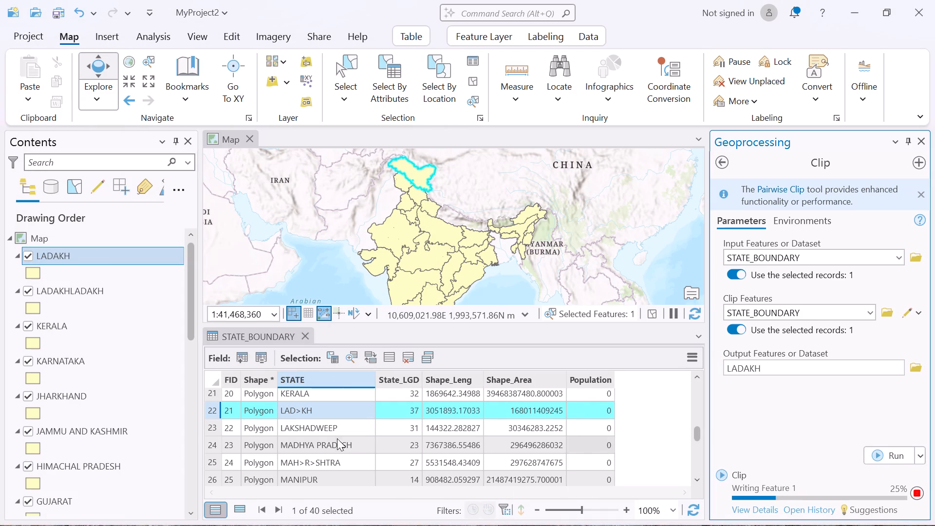
Select the LAKSHADWEEP record and browse the Clip output location to Local Disk (P:) > States.
left_click(211, 428)
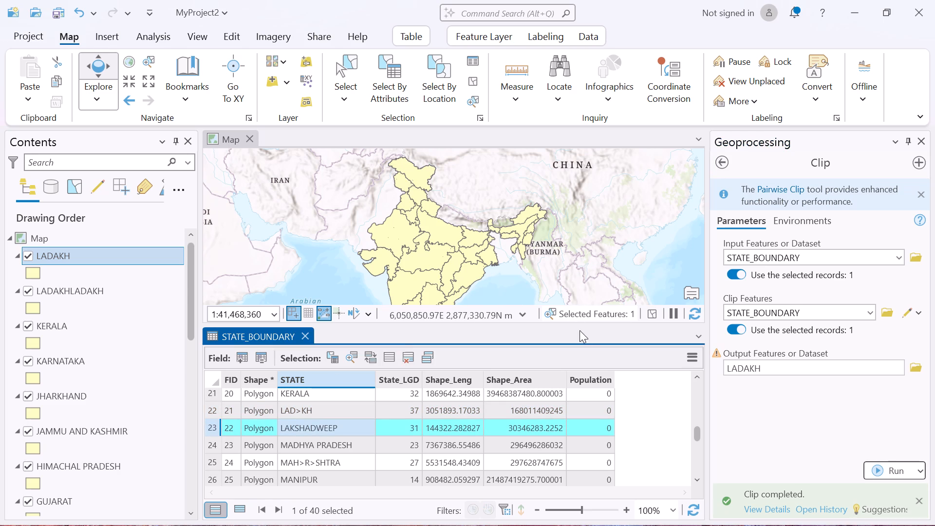
scroll(560, 252, "down", 3)
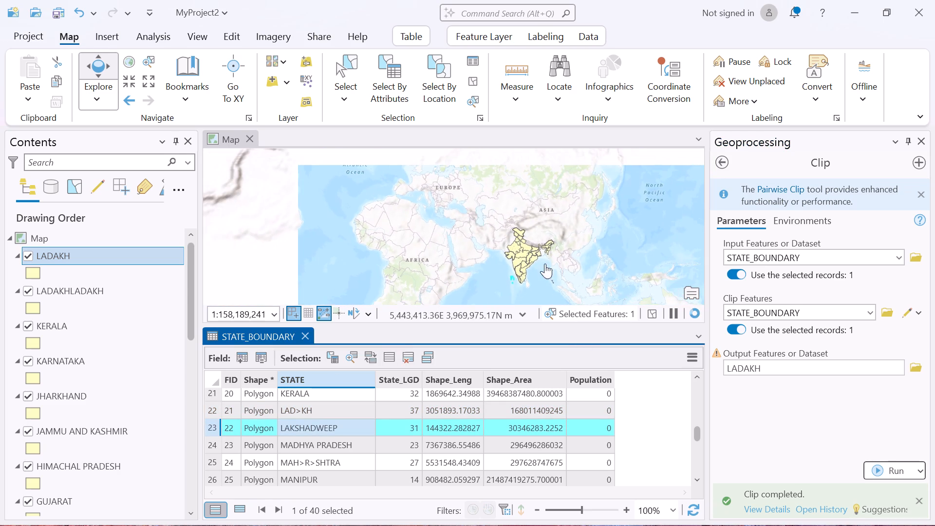
scroll(509, 280, "up", 3)
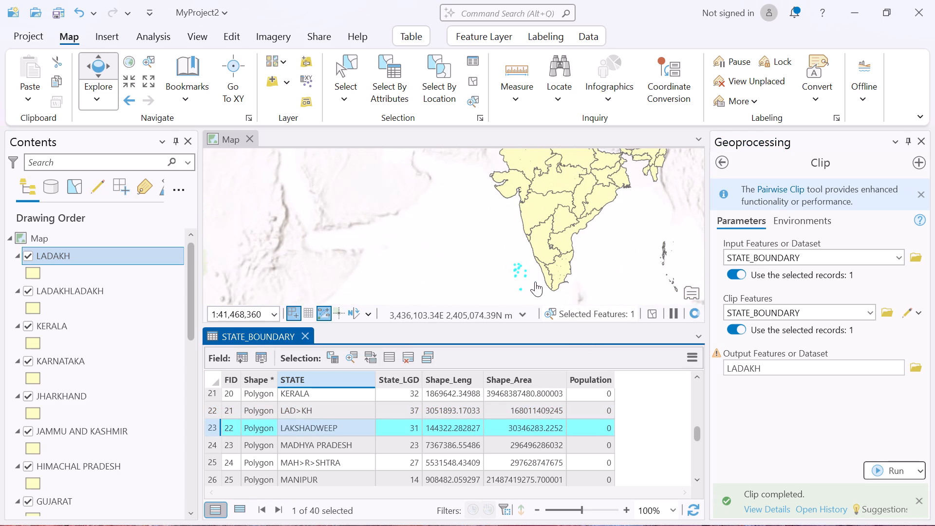
left_click(915, 363)
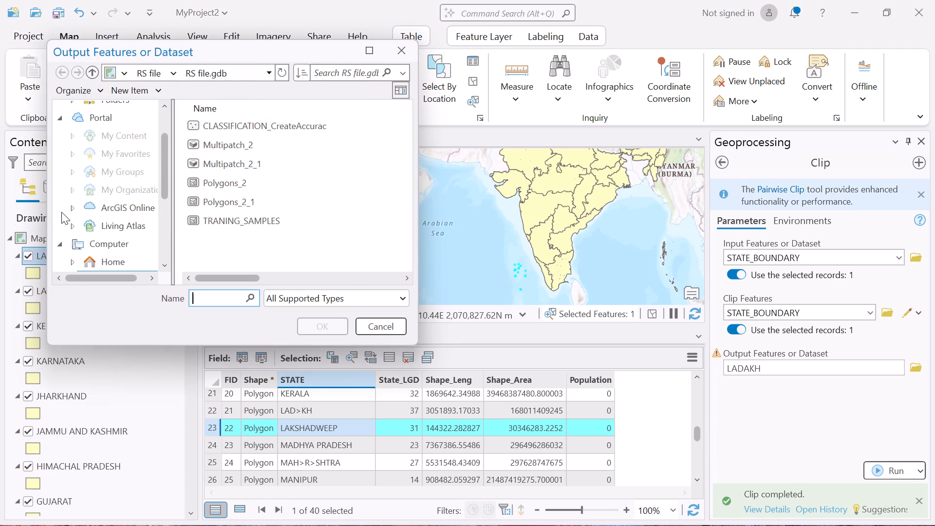
scroll(73, 210, "down", 1)
left_click(146, 248)
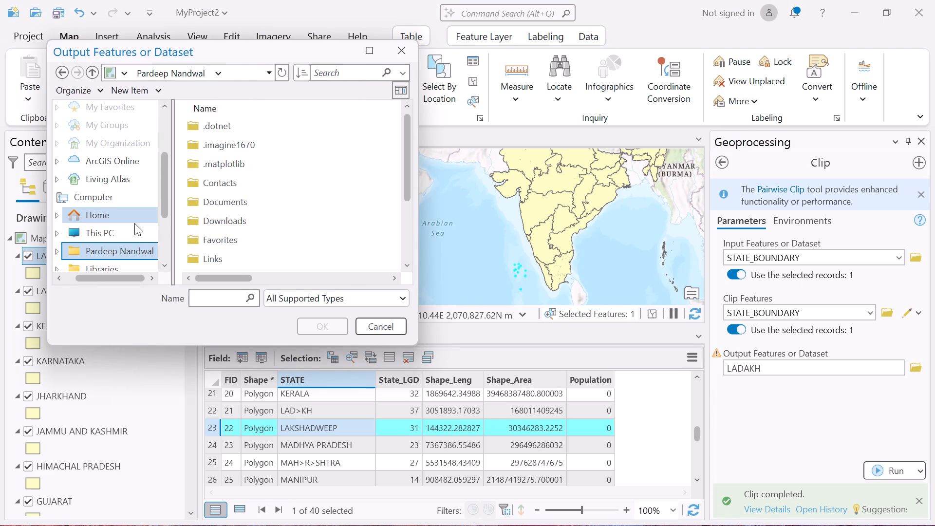
left_click(134, 232)
double_click(210, 137)
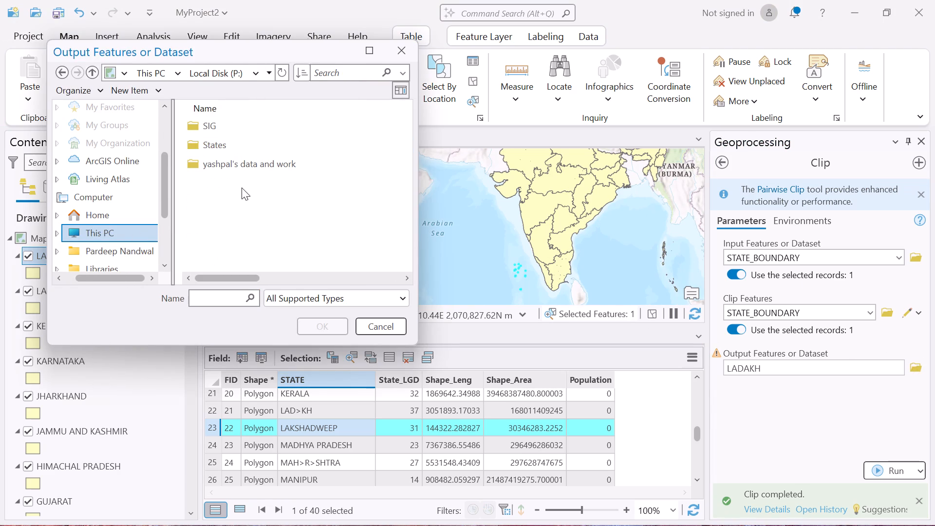
double_click(242, 150)
Copy the LAKSHADWEEP folder's name and open its STATE_BOUNDARY subfolder as the Clip output location.
scroll(263, 174, "down", 3)
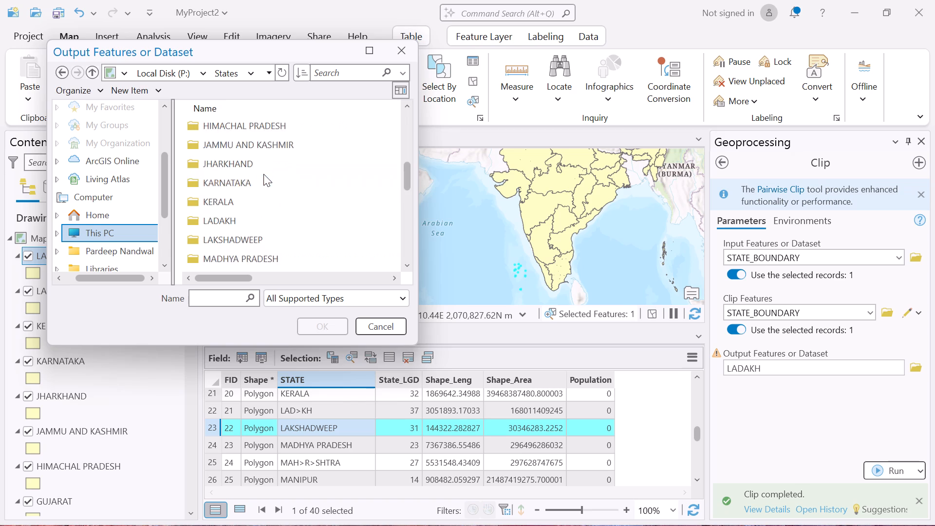
scroll(263, 174, "down", 1)
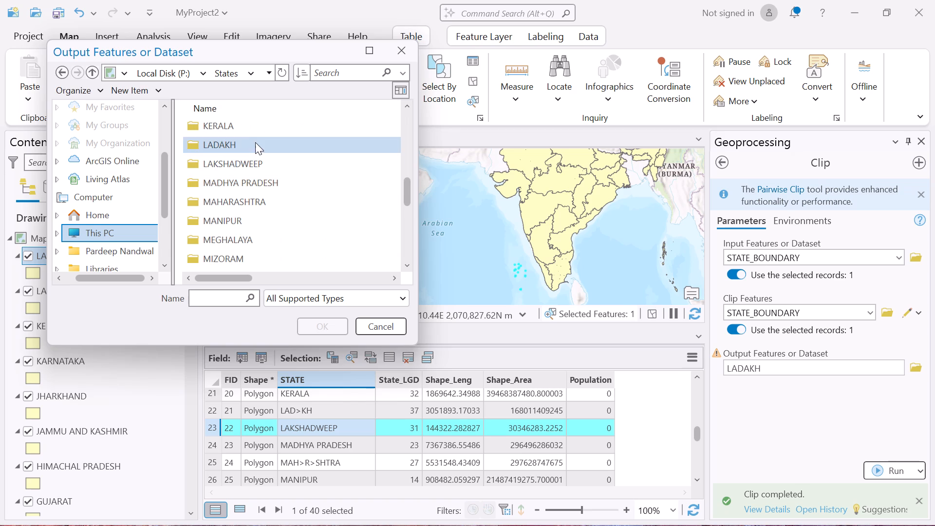
double_click(262, 164)
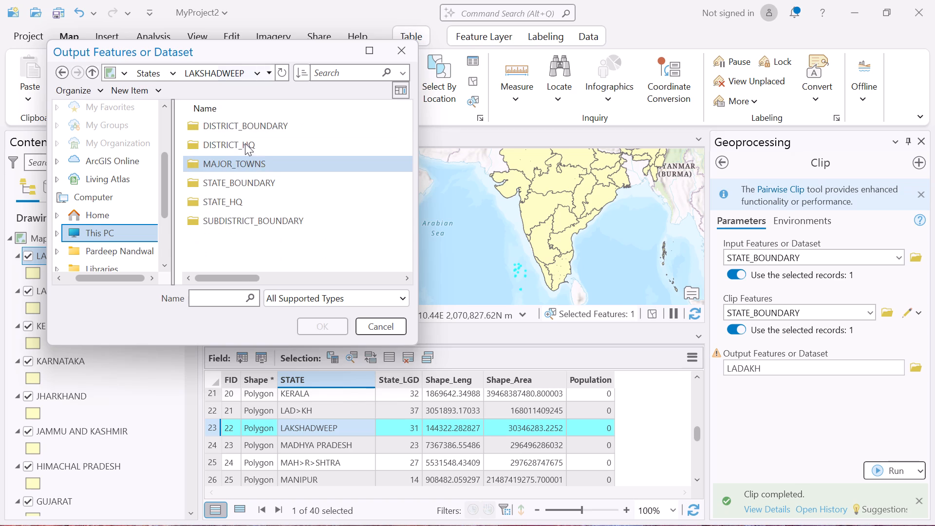
left_click(96, 72)
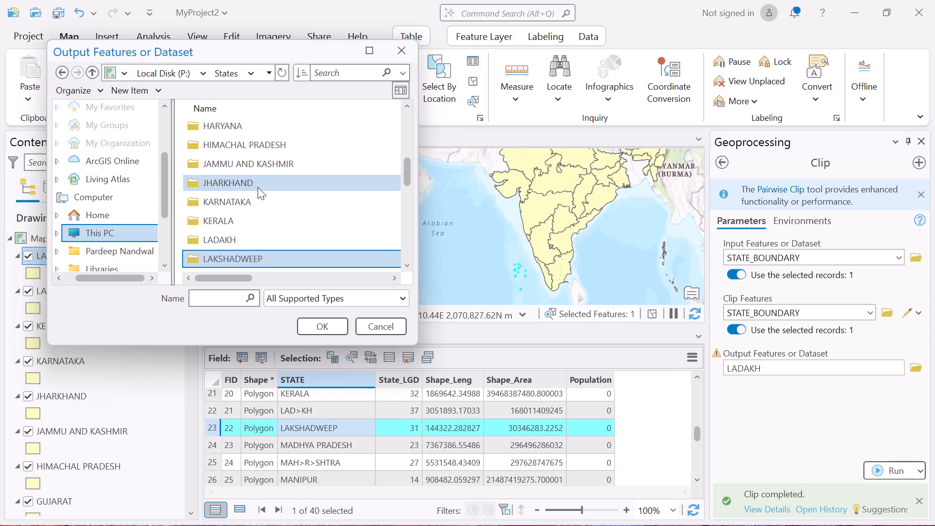
key("F2")
left_click(256, 251)
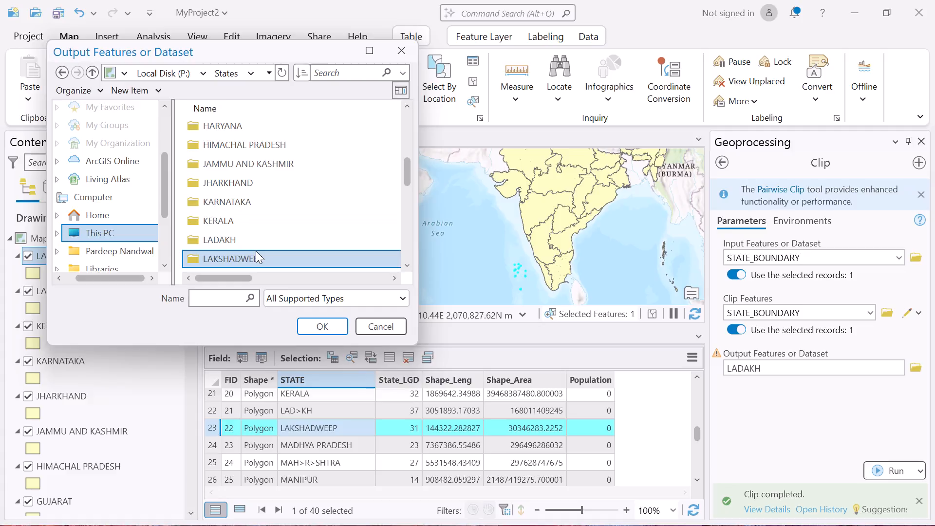
key("F2")
key("ctrl+c")
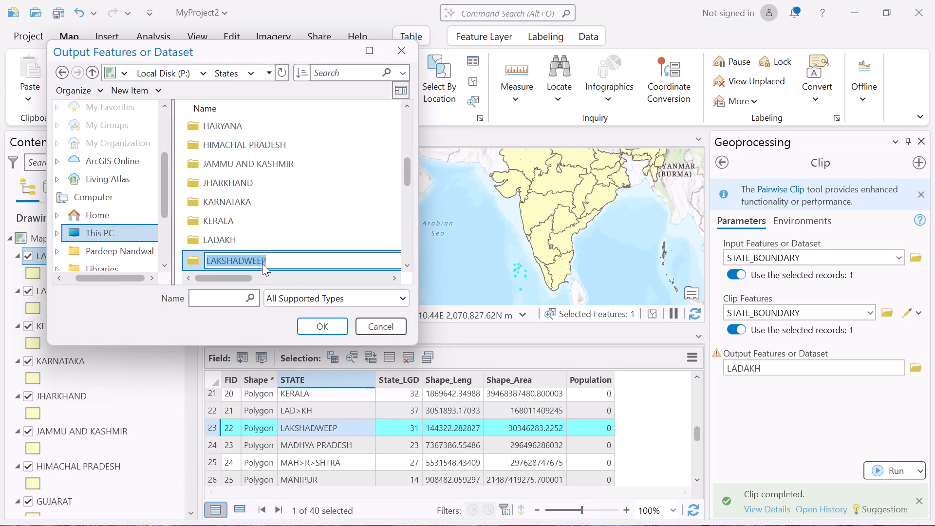
key("Return")
key("Return")
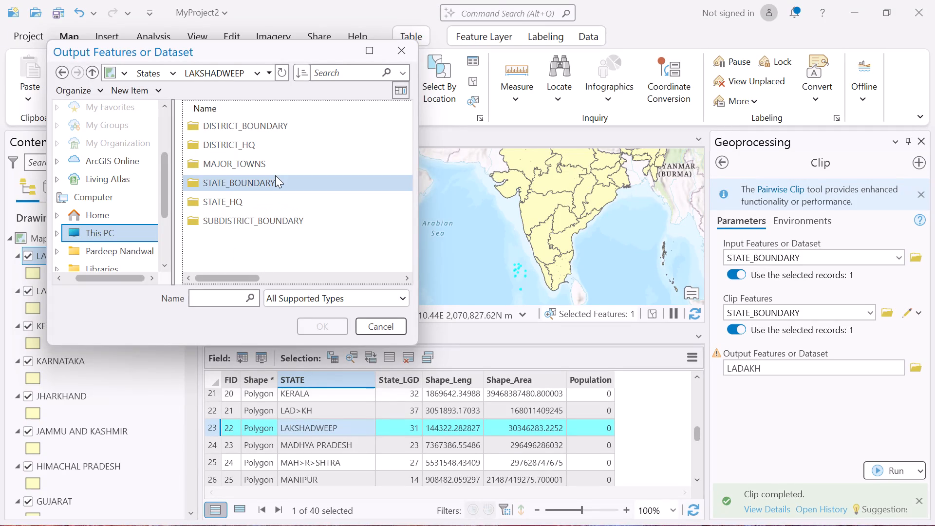
double_click(275, 175)
Name the Clip output LAKSHADWEEP and run the Clip on the selected record.
left_click(206, 296)
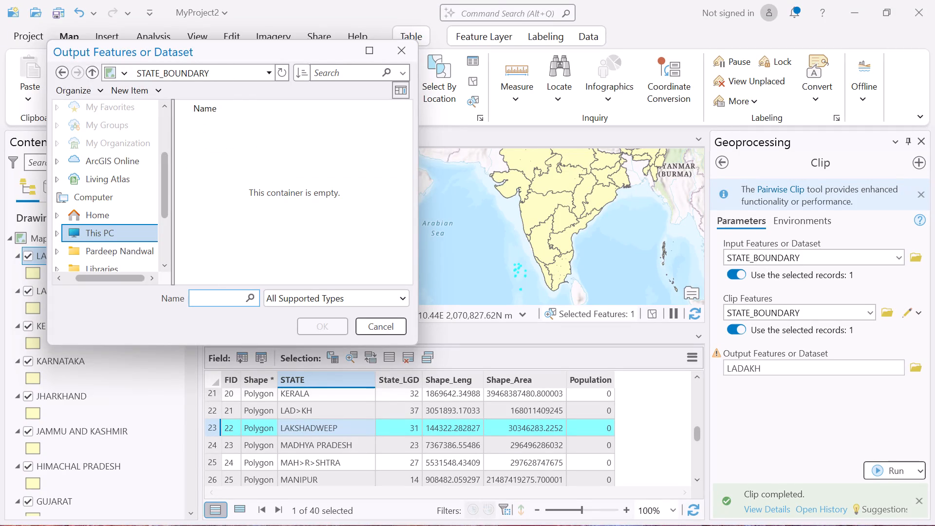
key("ctrl+v")
left_click(325, 318)
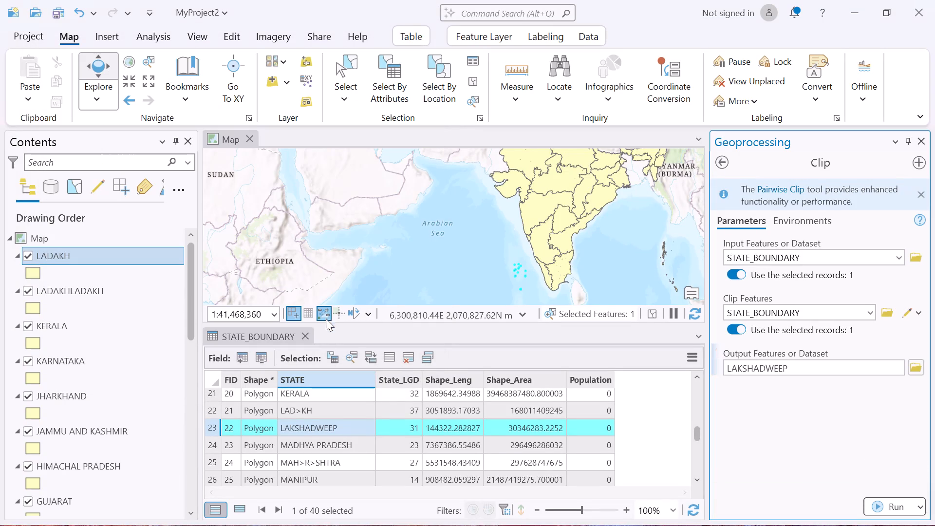
left_click(884, 501)
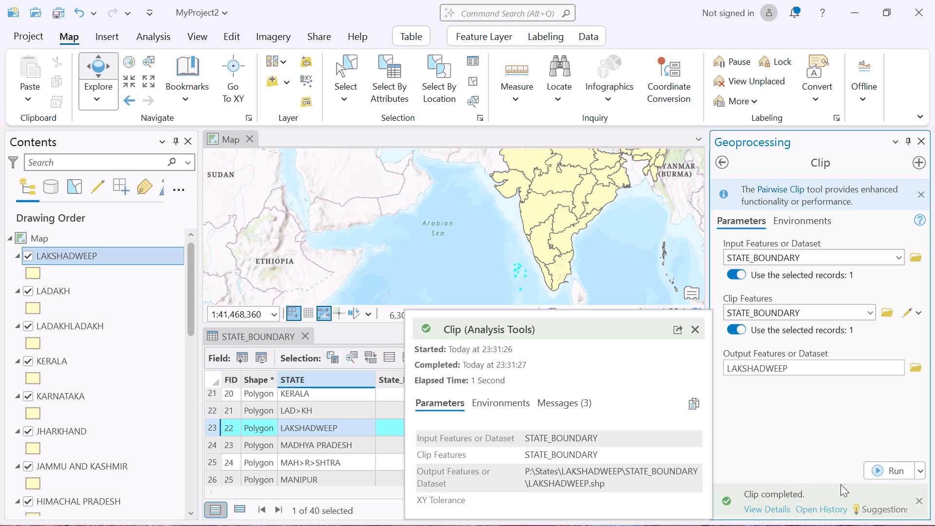
Select the MADHYA PRADESH record in the STATE_BOUNDARY attribute table.
left_click(782, 430)
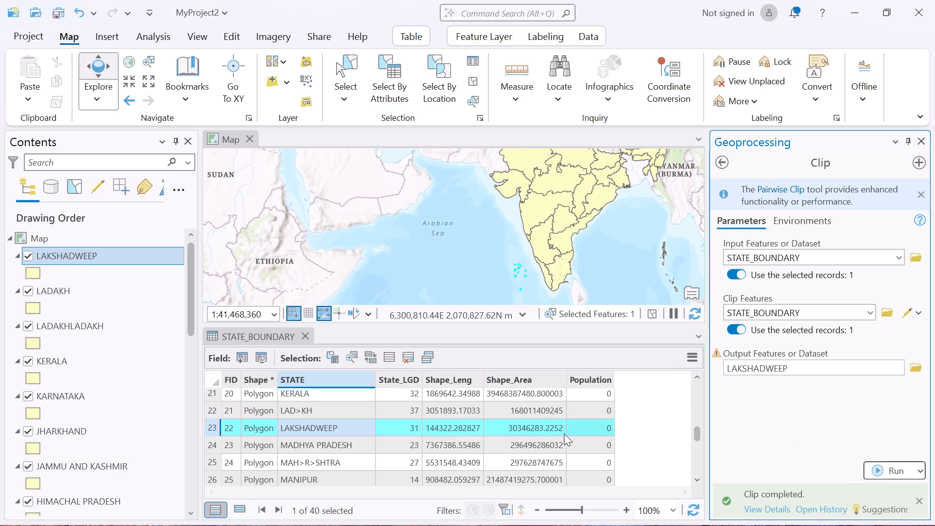
left_click(210, 449)
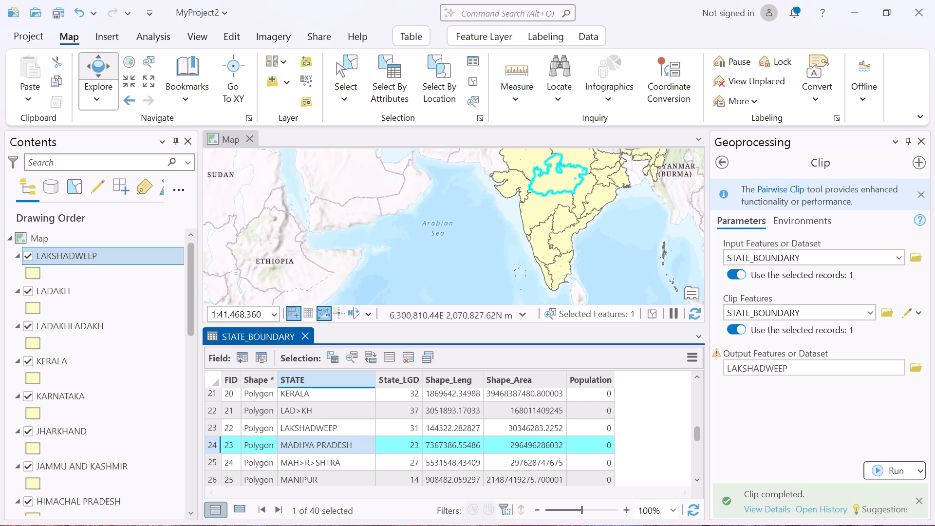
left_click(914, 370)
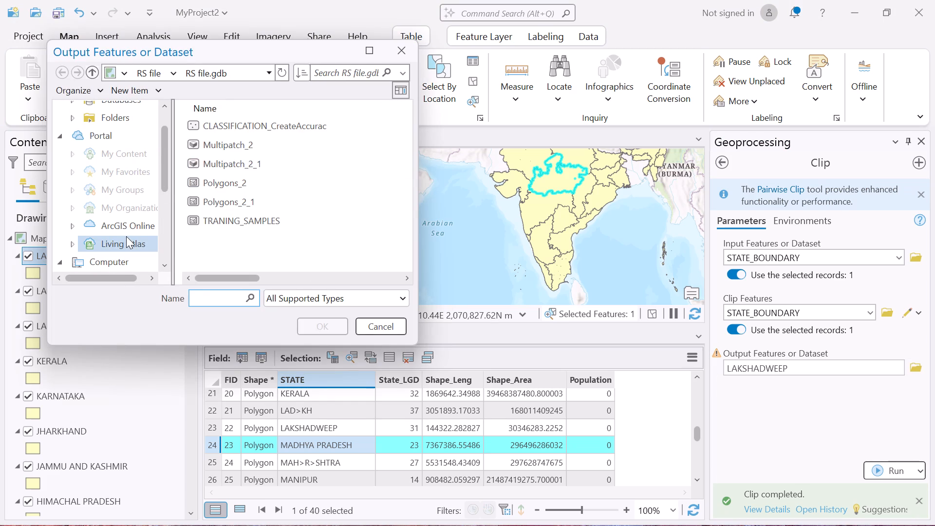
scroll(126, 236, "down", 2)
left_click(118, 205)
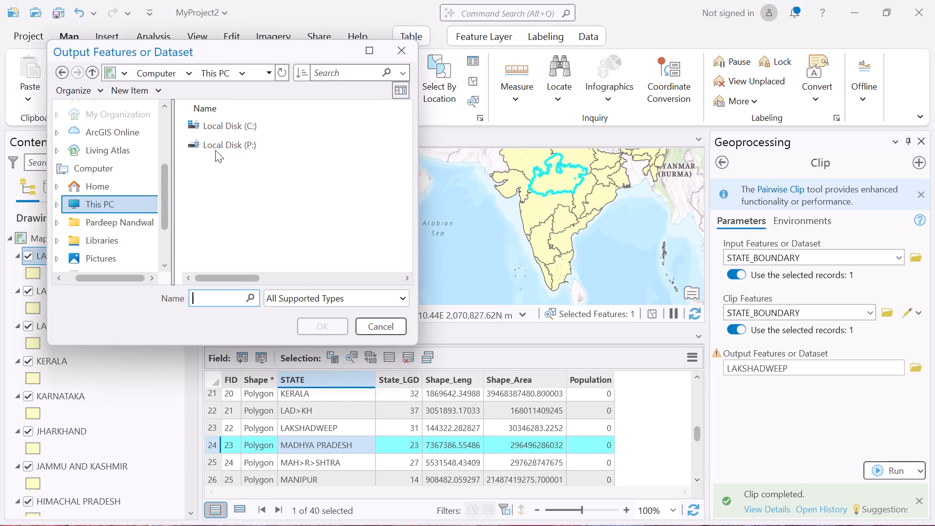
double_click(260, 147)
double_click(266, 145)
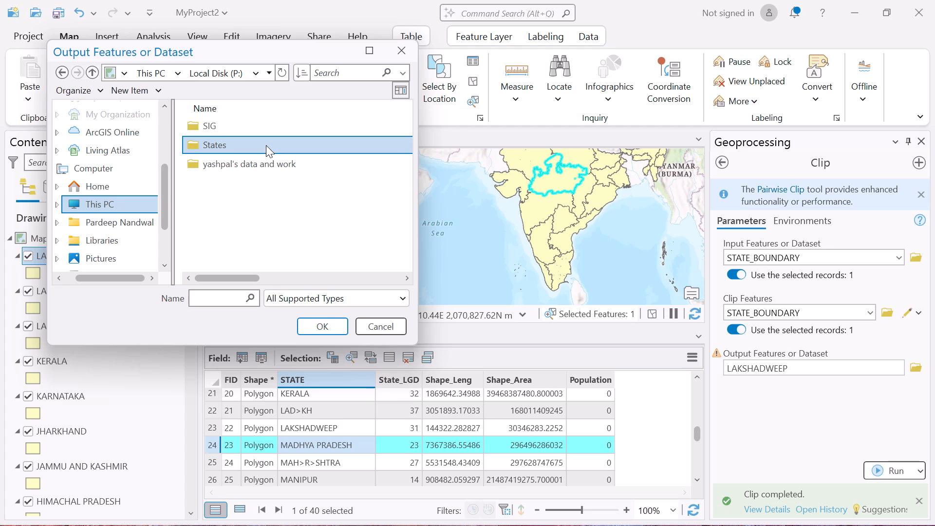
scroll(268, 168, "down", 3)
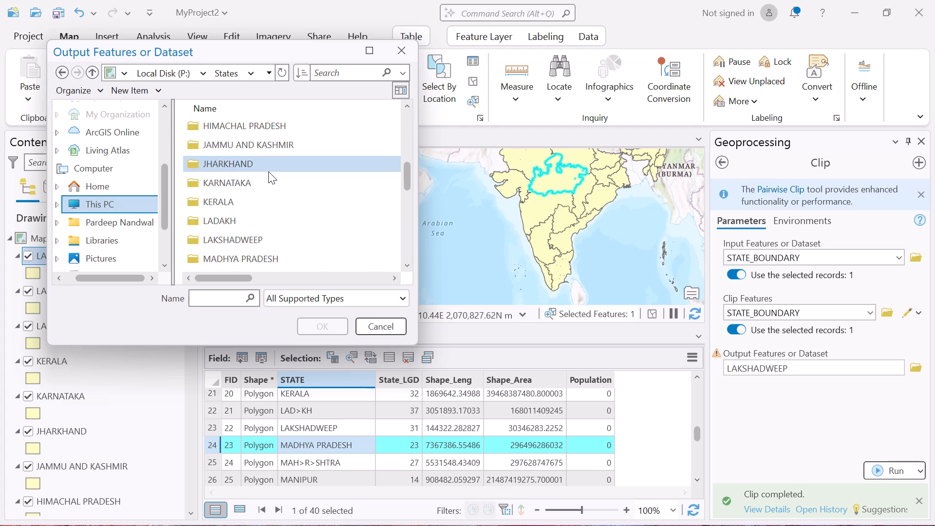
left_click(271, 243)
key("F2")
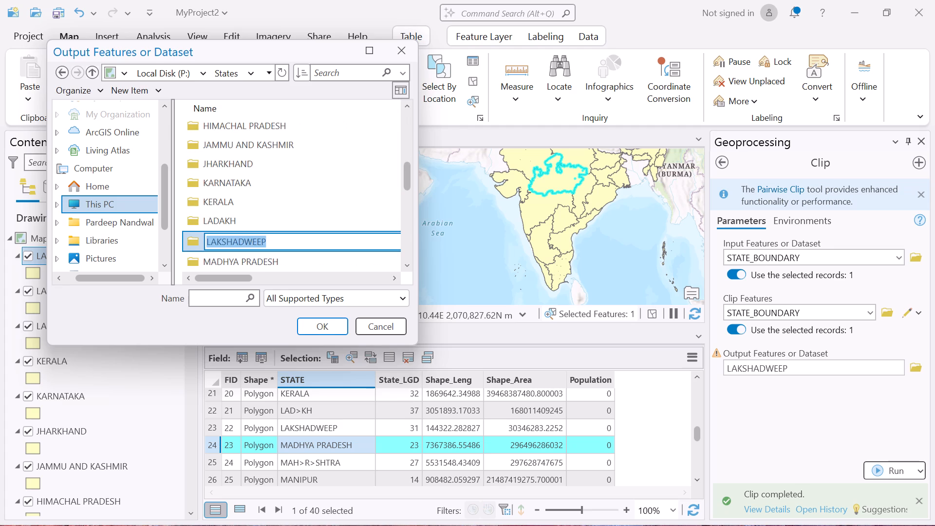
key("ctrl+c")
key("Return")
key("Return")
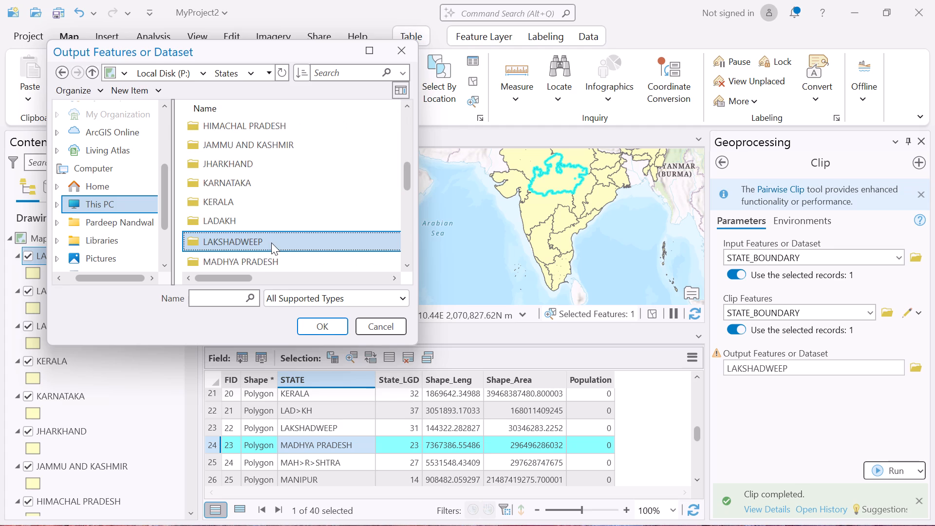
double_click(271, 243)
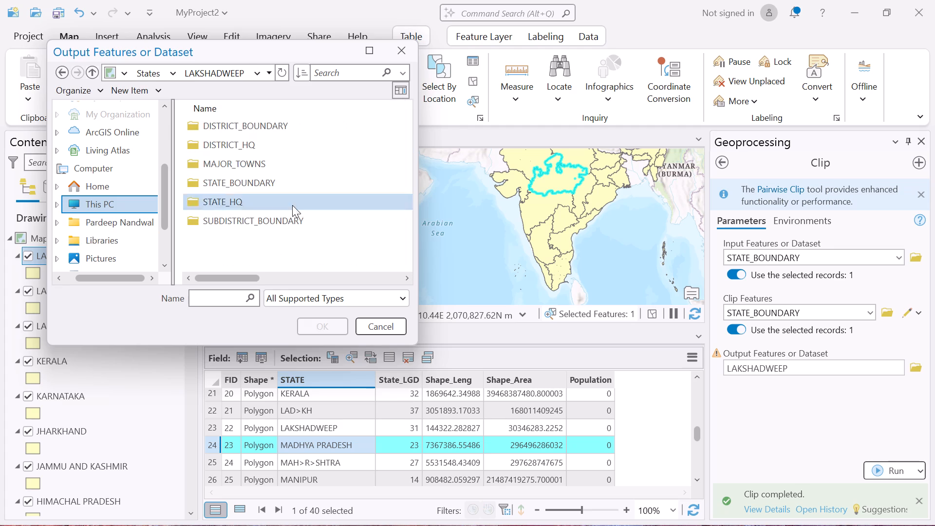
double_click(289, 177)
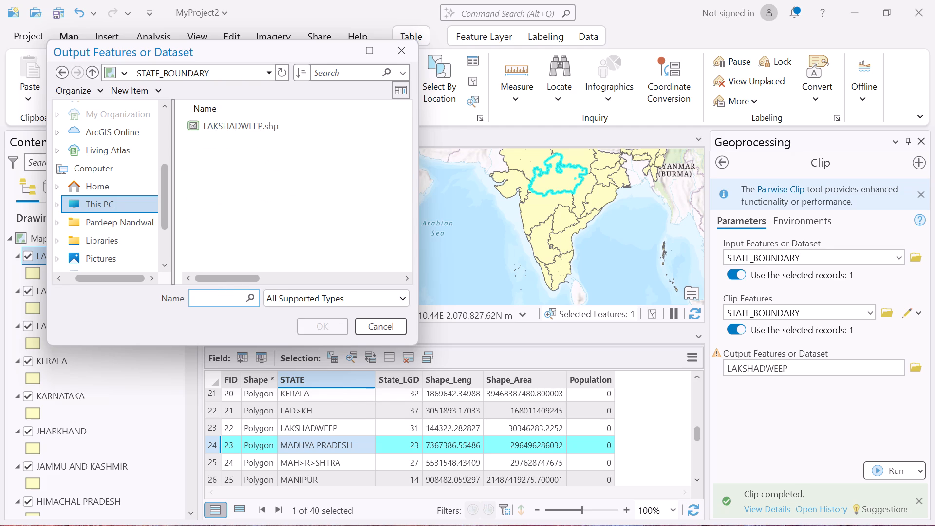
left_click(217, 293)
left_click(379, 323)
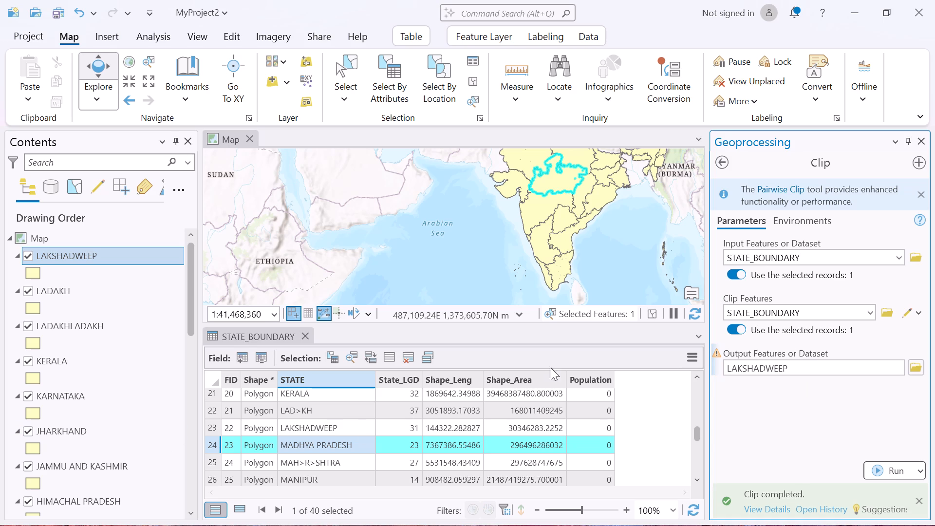
Browse the Clip output location to Local Disk (P:) > States.
left_click(917, 364)
scroll(150, 224, "down", 2)
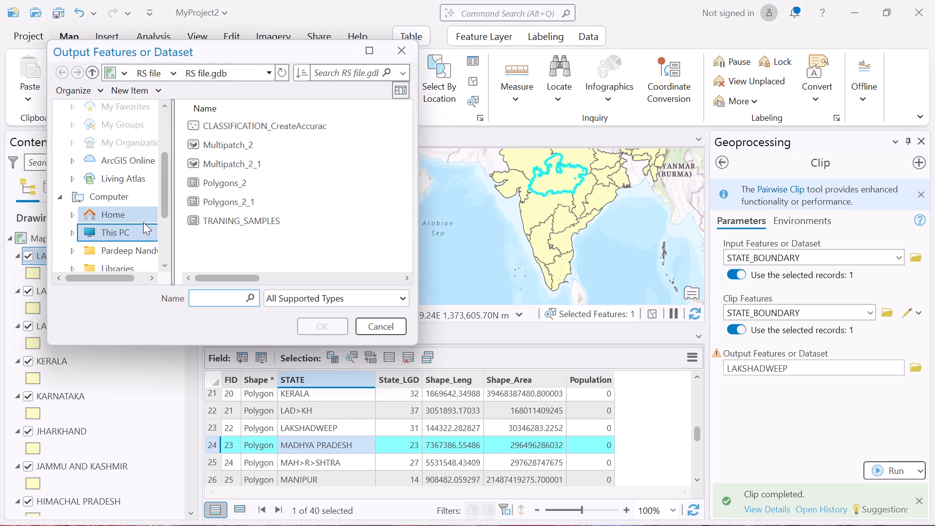
left_click(131, 231)
double_click(299, 139)
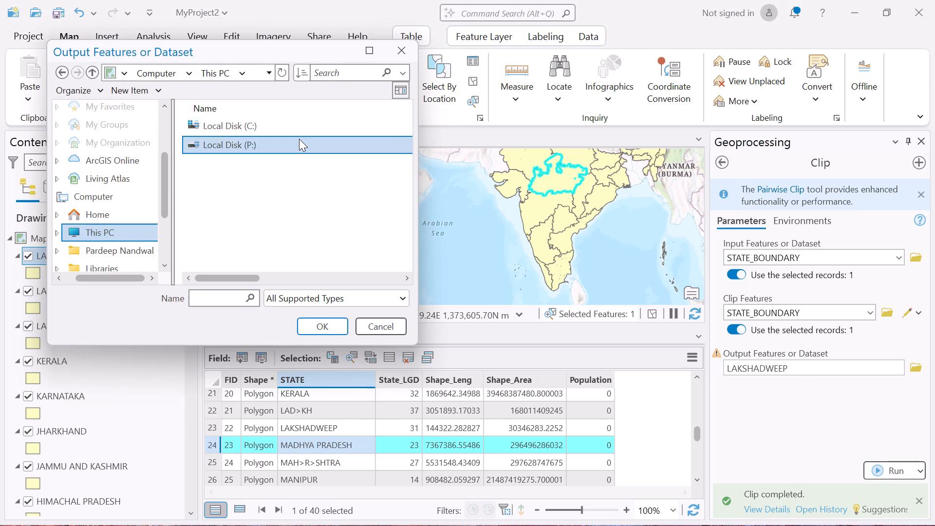
double_click(299, 139)
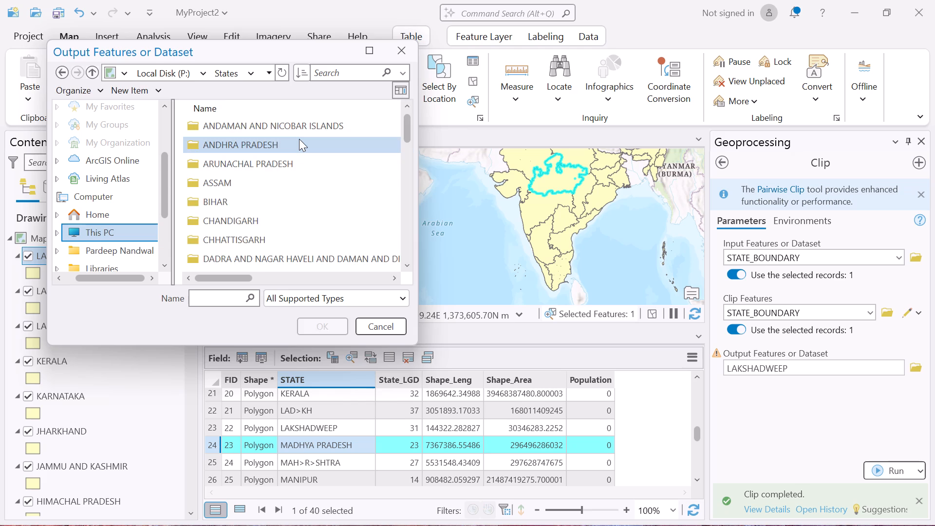
scroll(322, 226, "down", 3)
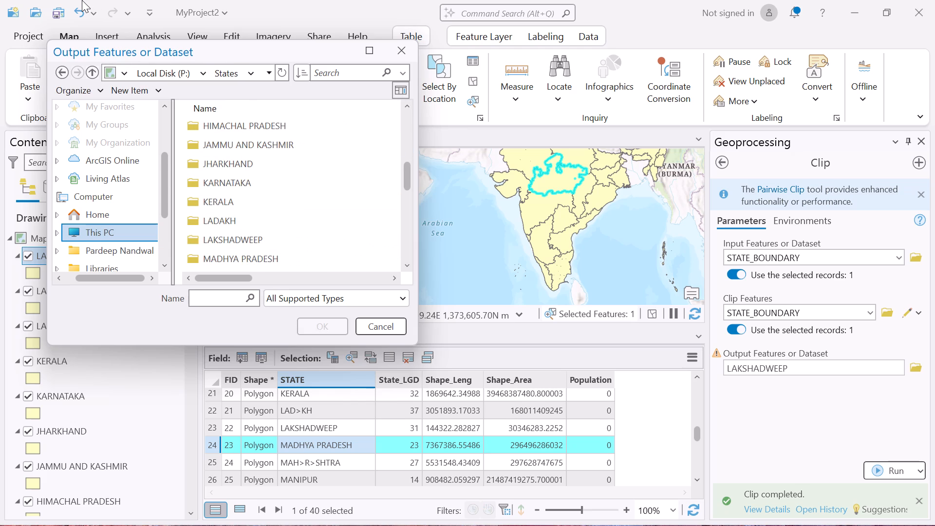
Copy the MADHYA PRADESH folder's name and open its STATE_BOUNDARY subfolder as the Clip output location.
left_click(233, 252)
key("F2")
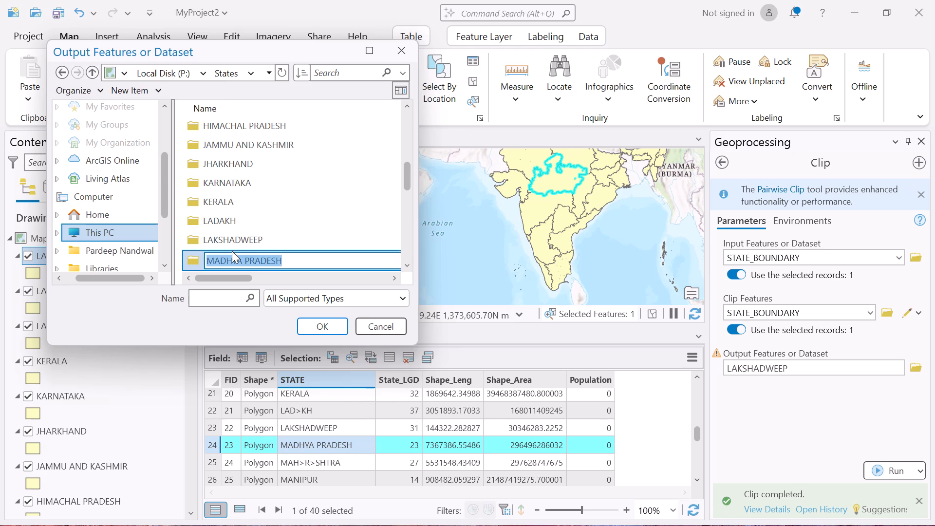
key("ctrl+c")
key("Return")
key("Return")
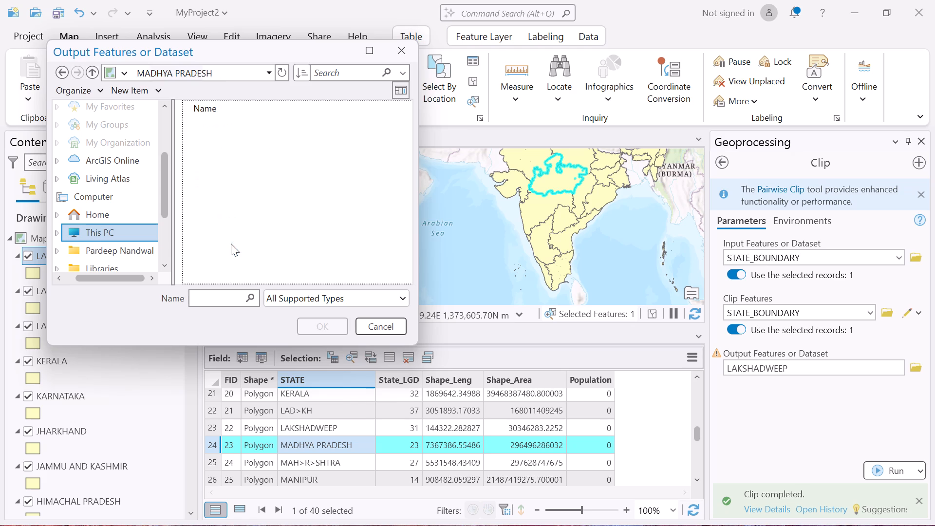
double_click(252, 188)
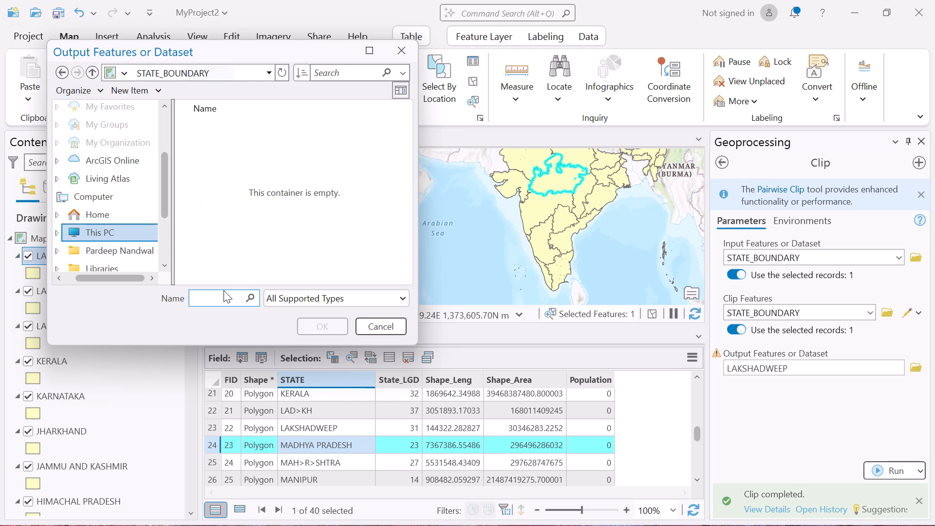
Name the Clip output MADHYA PRADESH and run the Clip on the selected record.
left_click(221, 296)
key("ctrl+v")
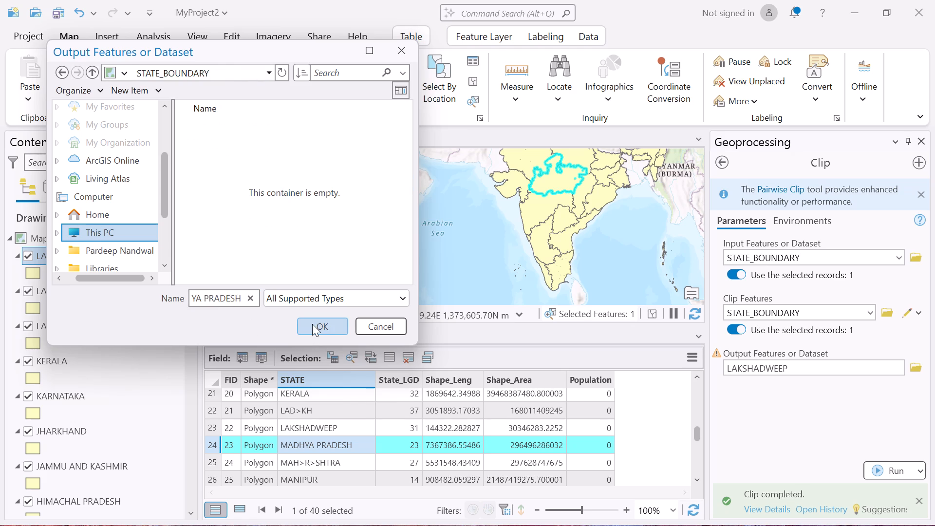
left_click(312, 324)
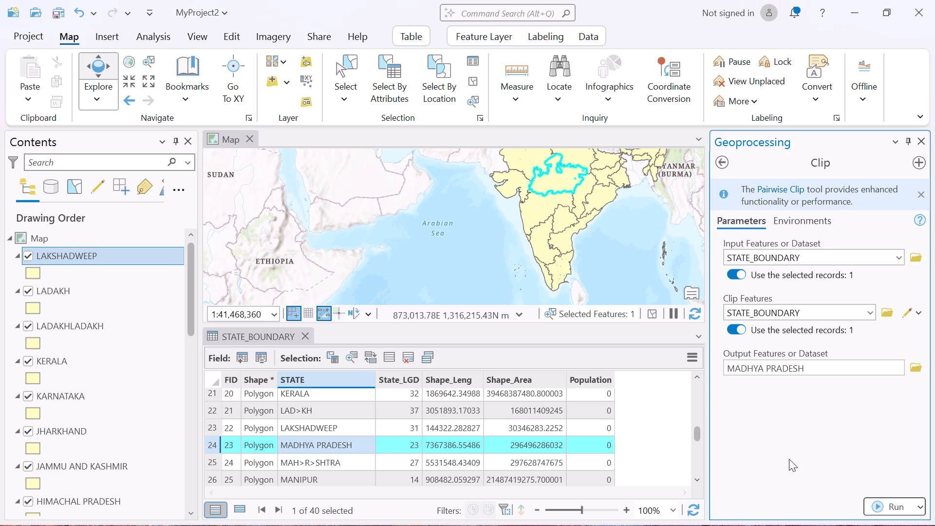
left_click(880, 504)
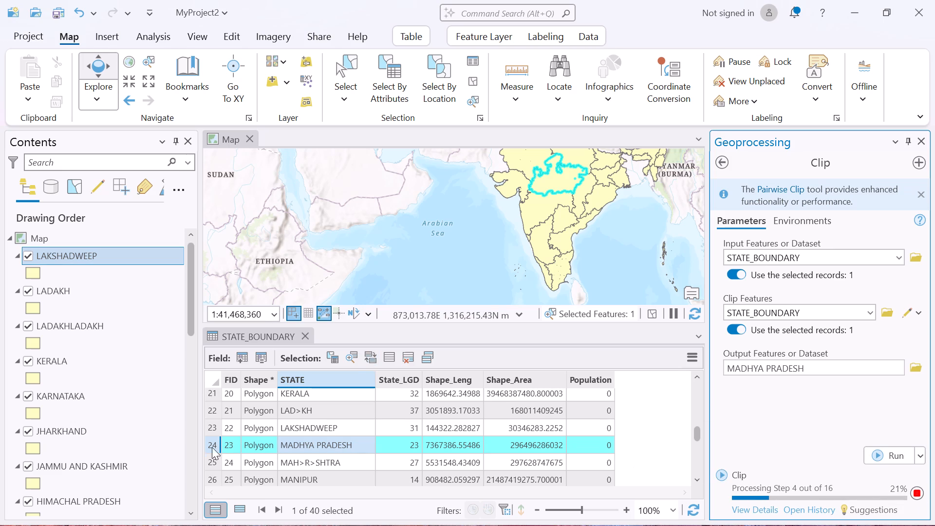
Select the MAH>R>SHTRA record and browse the Clip output location to Local Disk (P:) > States.
left_click(212, 465)
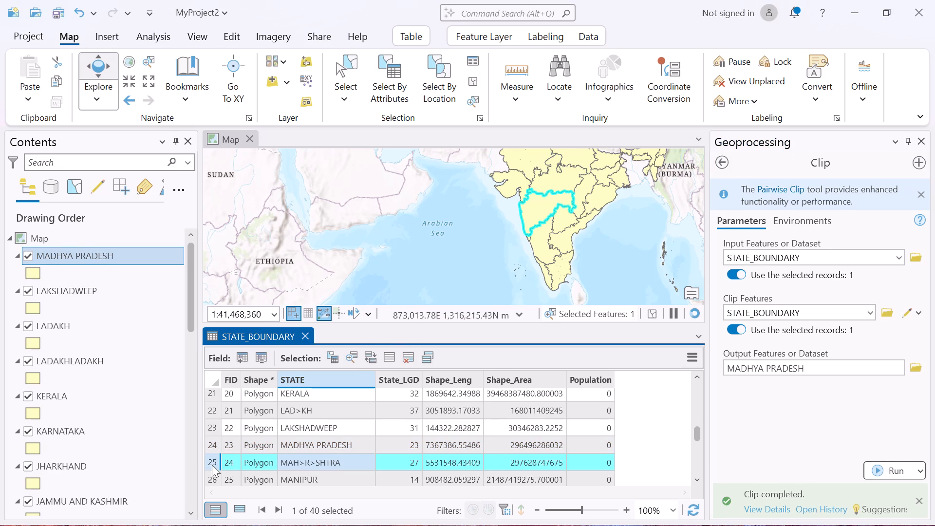
left_click(921, 364)
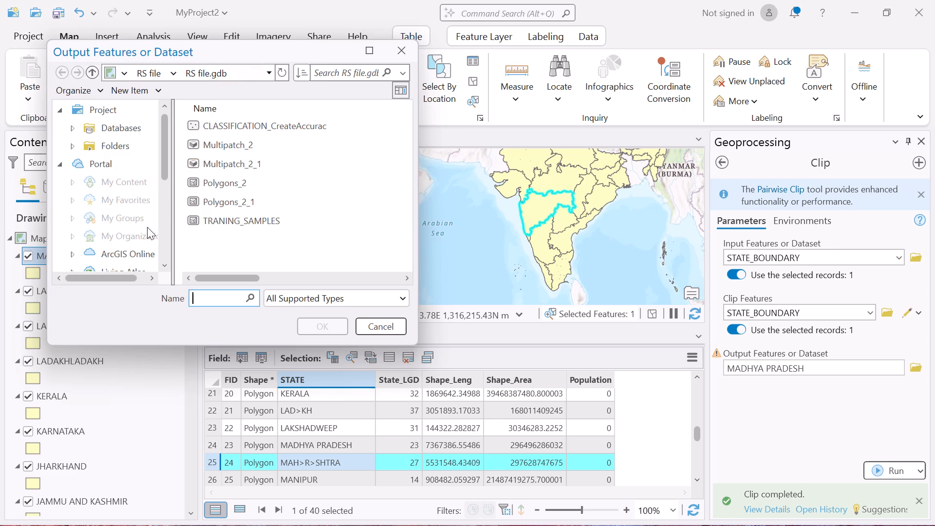
scroll(138, 234, "down", 2)
left_click(136, 231)
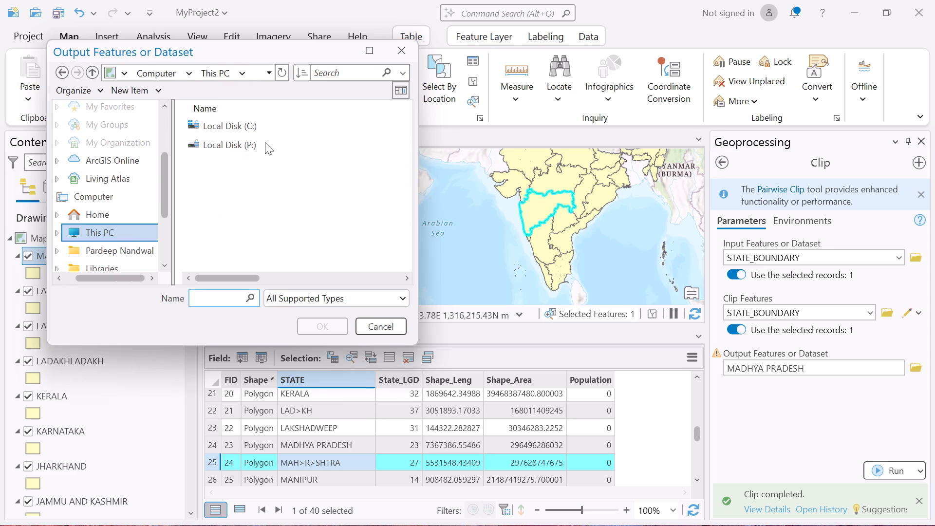
double_click(267, 139)
double_click(279, 152)
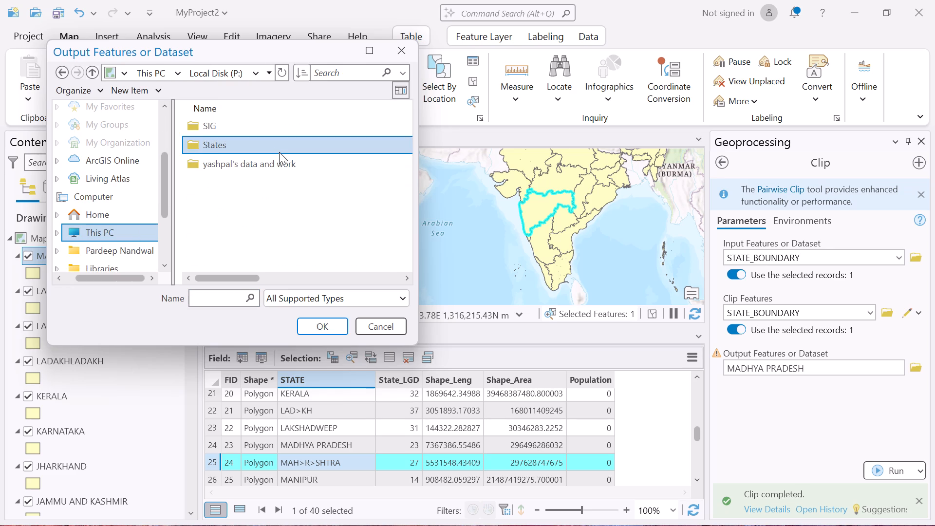
scroll(282, 180, "down", 2)
scroll(282, 253, "down", 1)
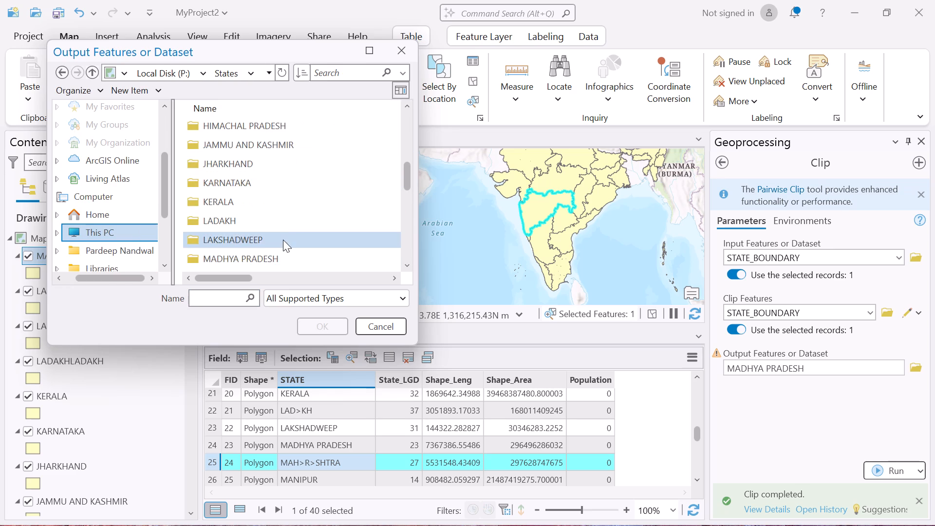
scroll(286, 252, "down", 1)
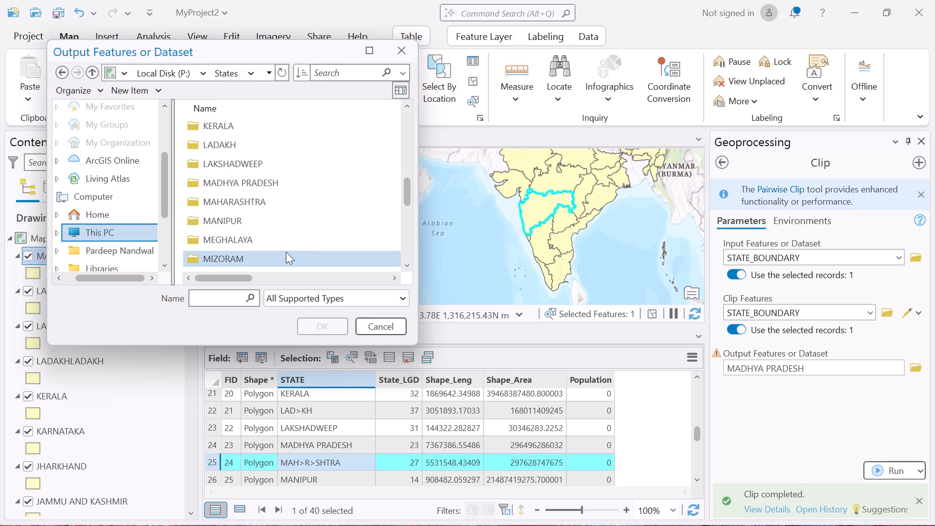
Copy the MAHARASHTRA folder's name and open its STATE_BOUNDARY subfolder as the Clip output location.
double_click(286, 199)
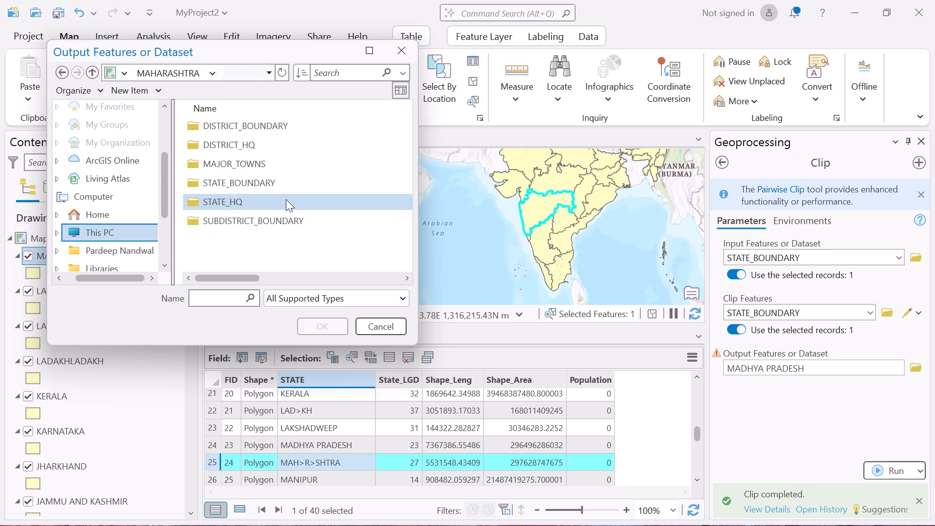
left_click(89, 72)
left_click(280, 260)
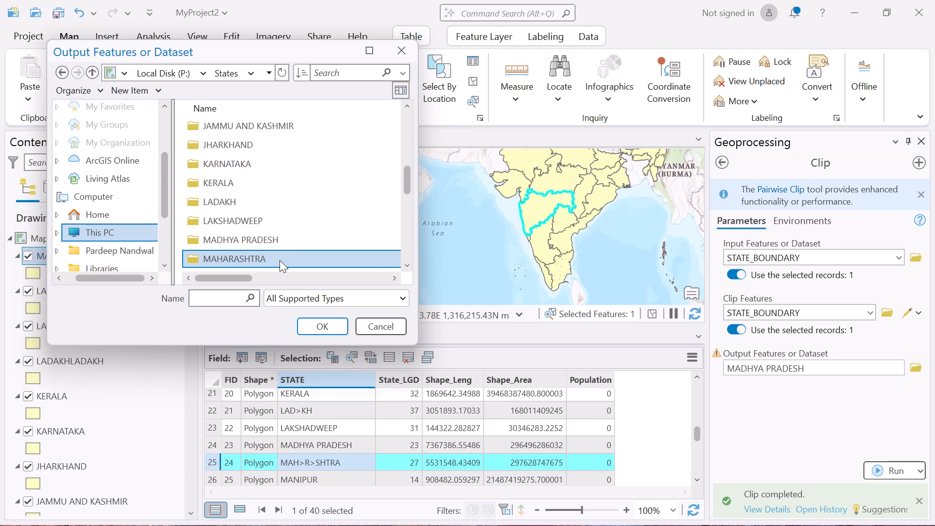
key("F2")
key("ctrl+c")
key("Return")
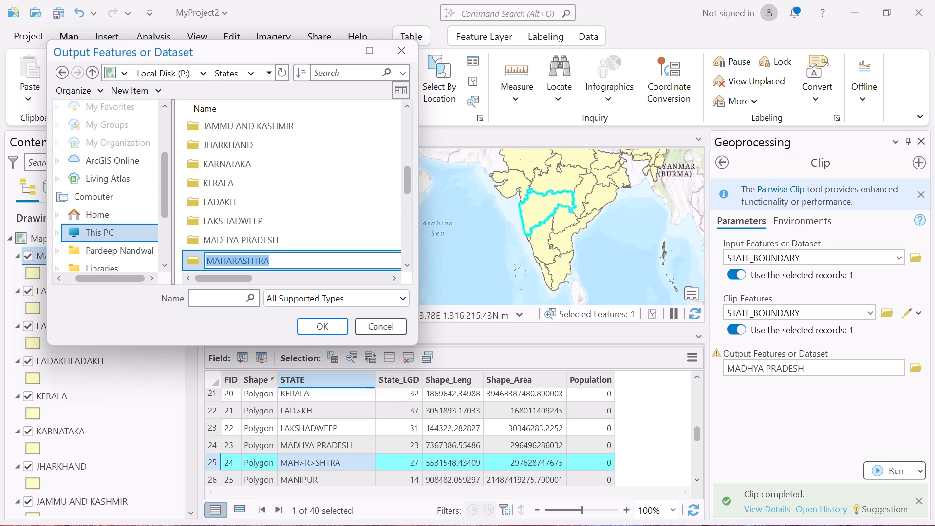
key("Return")
key("Return")
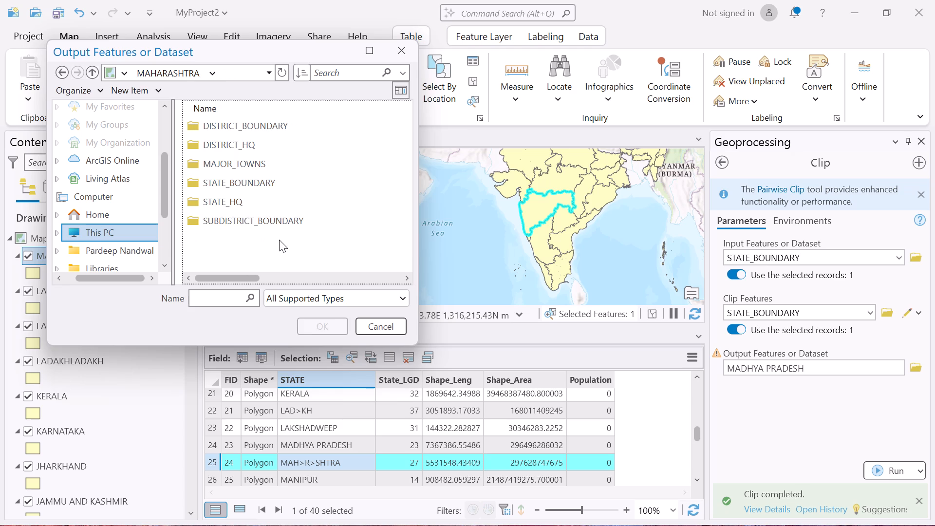
double_click(281, 178)
Name the Clip output MAHARASHTRA in the opened STATE_BOUNDARY folder.
left_click(222, 291)
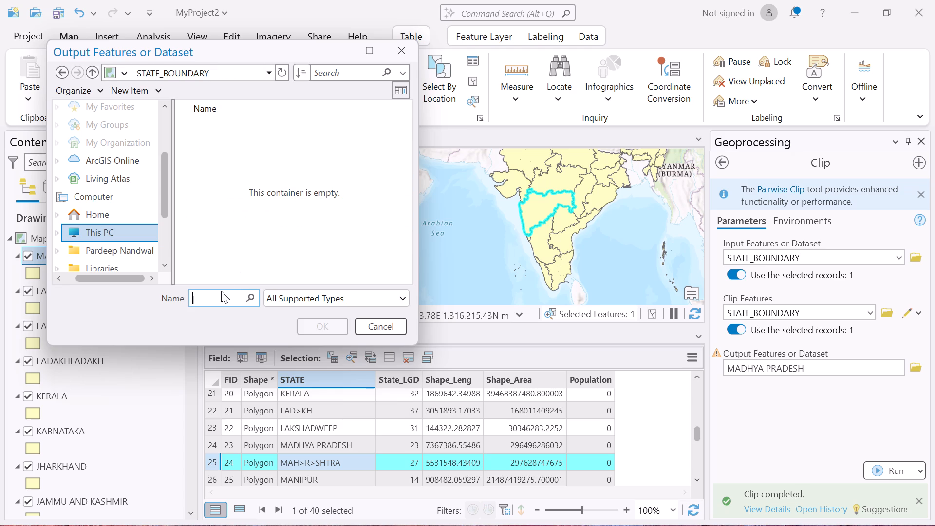
key("ctrl+v")
left_click(339, 327)
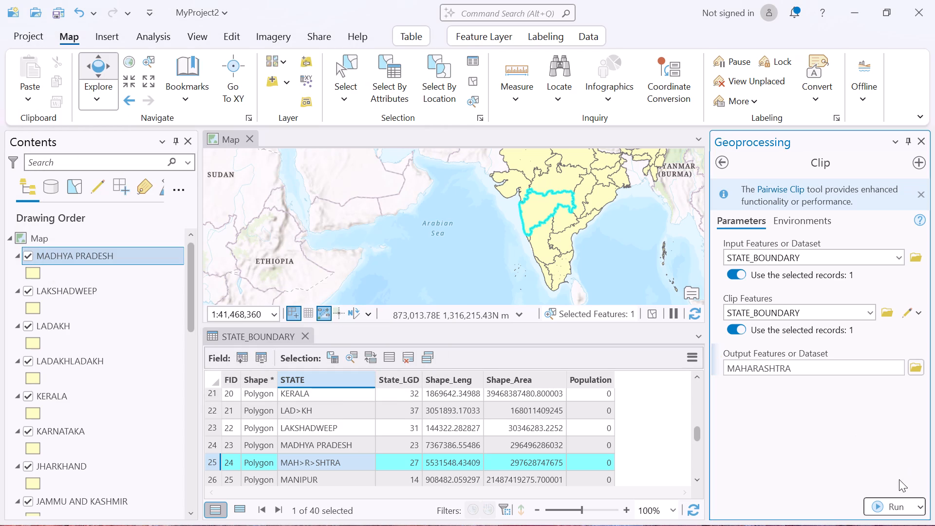
Run the Clip for the selected MAH>R>SHTRA record.
left_click(891, 500)
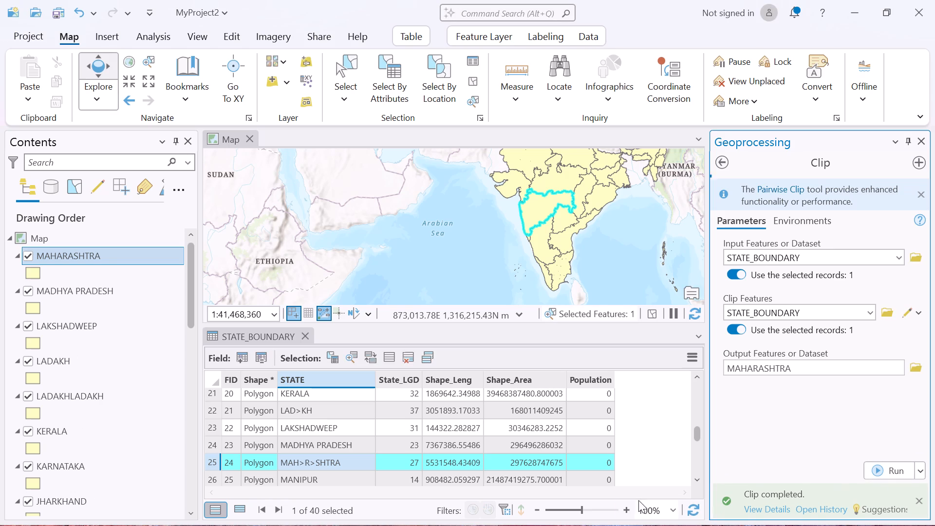
Select the MANIPUR record and browse the Clip output location to Local Disk (P:) > States.
scroll(458, 454, "down", 1)
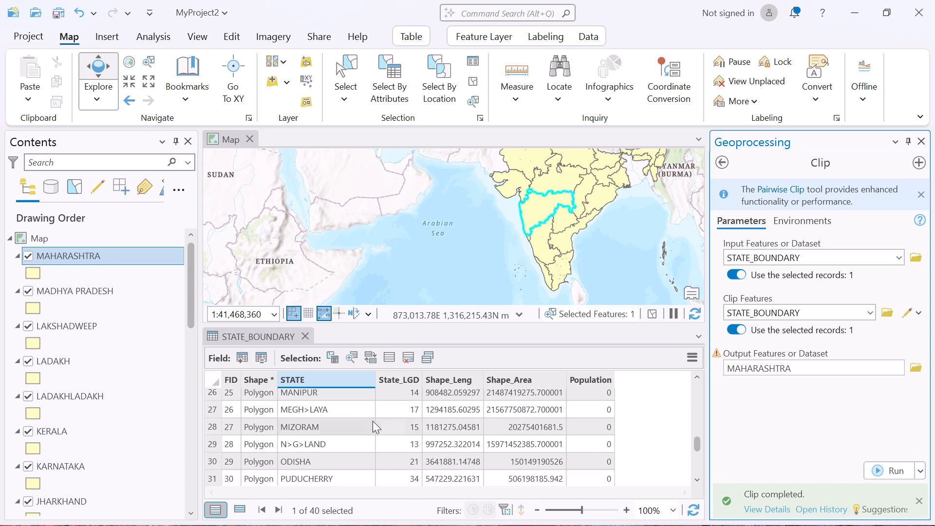
left_click(207, 395)
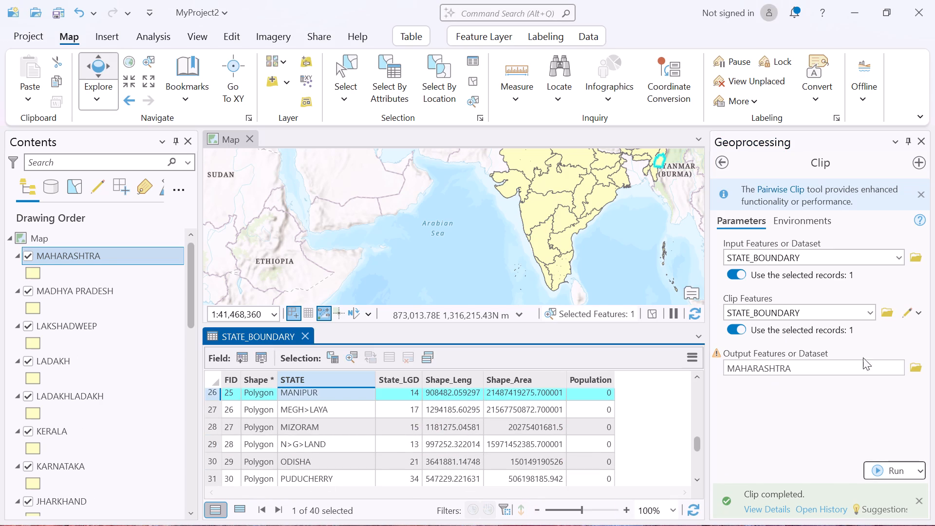
left_click(911, 372)
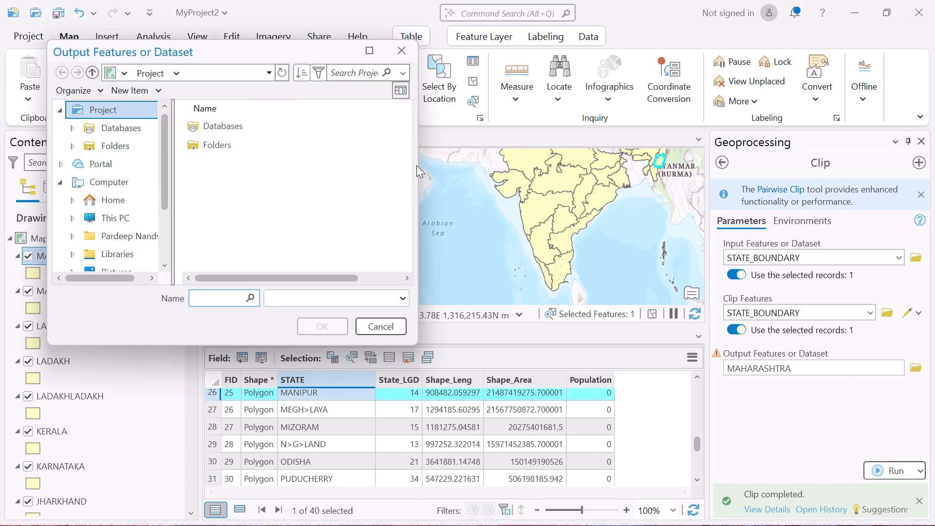
scroll(74, 216, "down", 1)
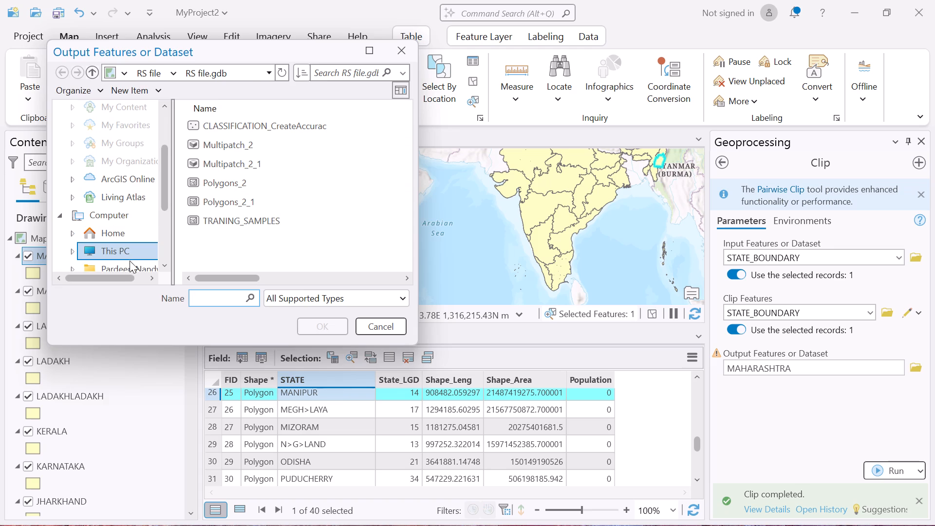
left_click(130, 250)
double_click(273, 142)
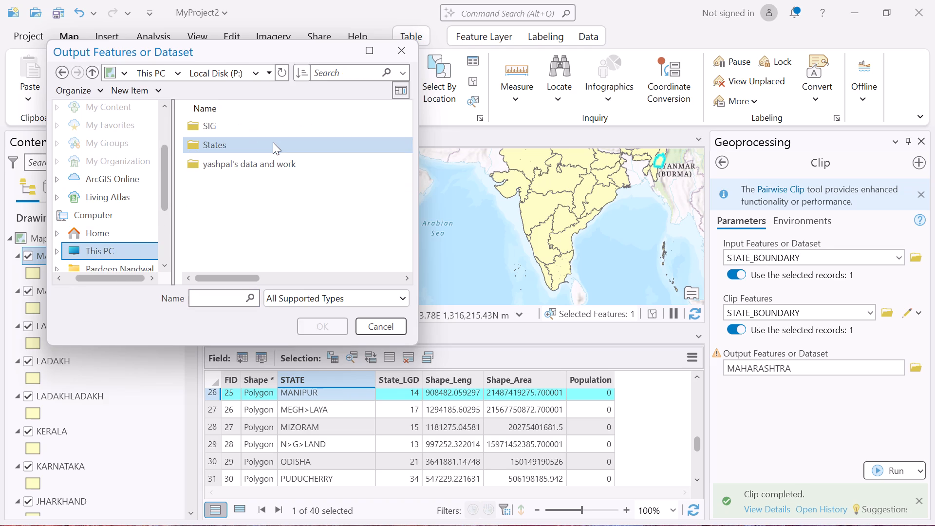
double_click(297, 139)
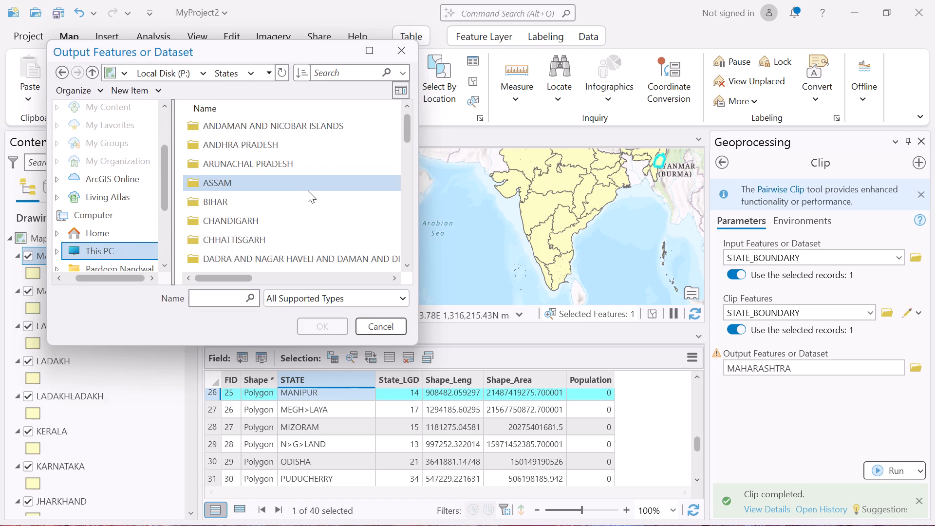
Copy the MANIPUR folder's name and open its STATE_BOUNDARY subfolder as the Clip output location.
scroll(307, 191, "down", 4)
left_click(293, 216)
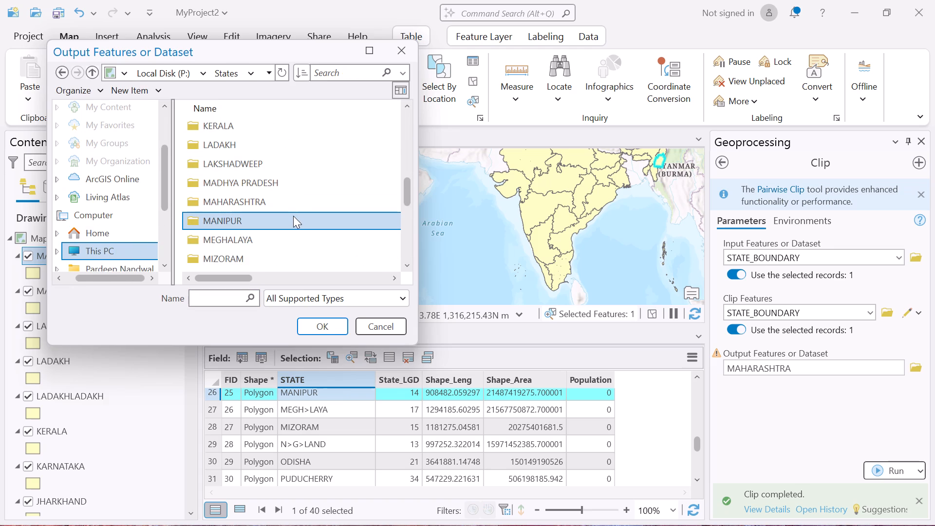
key("F2")
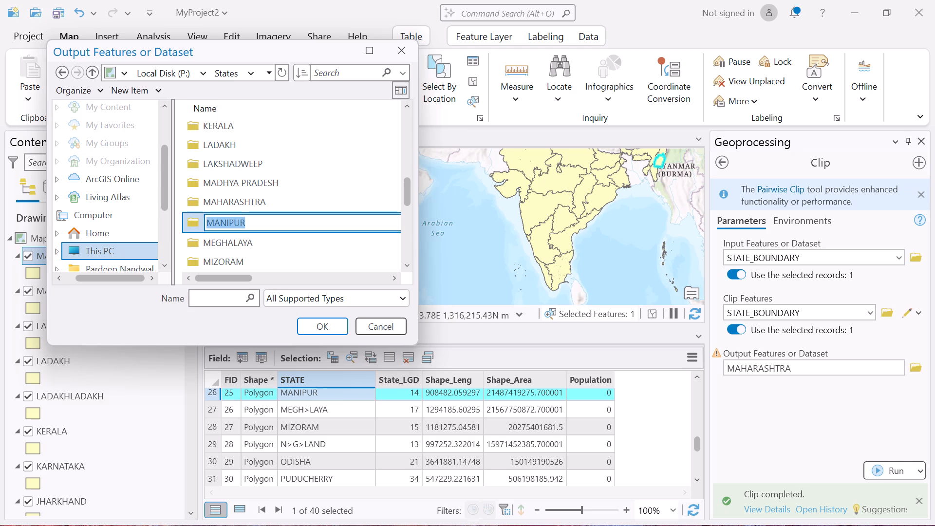
key("ctrl+c")
left_click(312, 327)
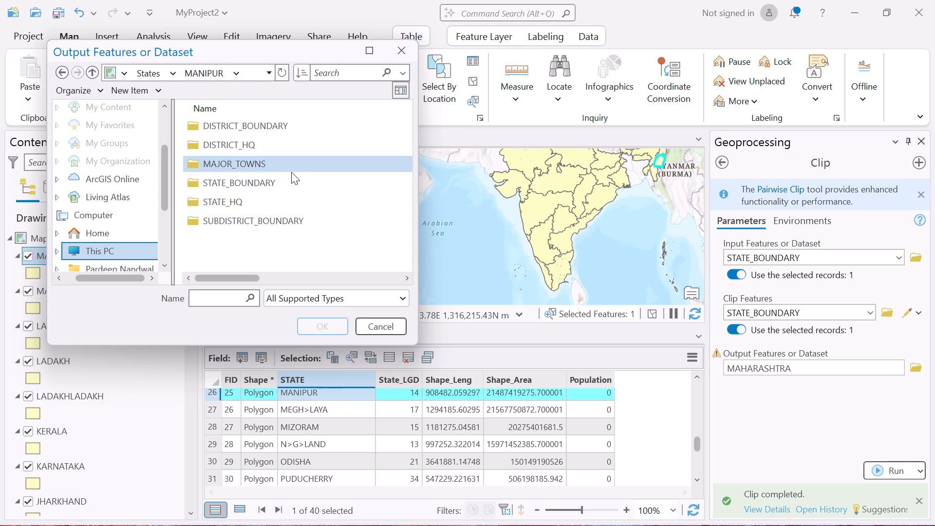
left_click(93, 75)
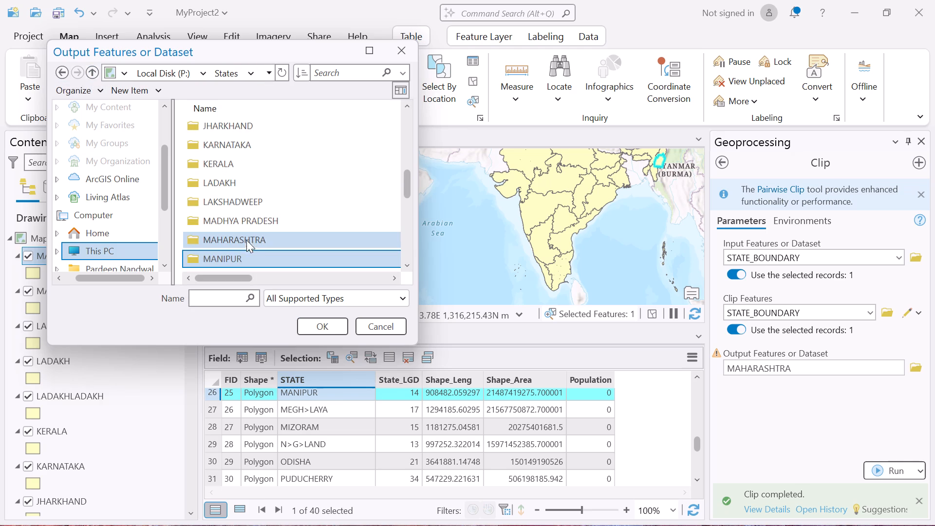
key("F2")
left_click(247, 257)
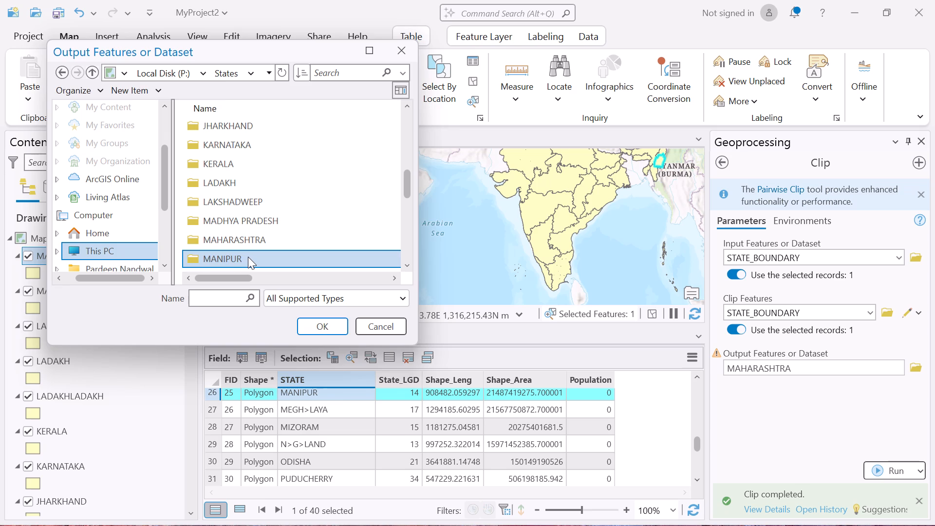
key("F2")
key("ctrl+c")
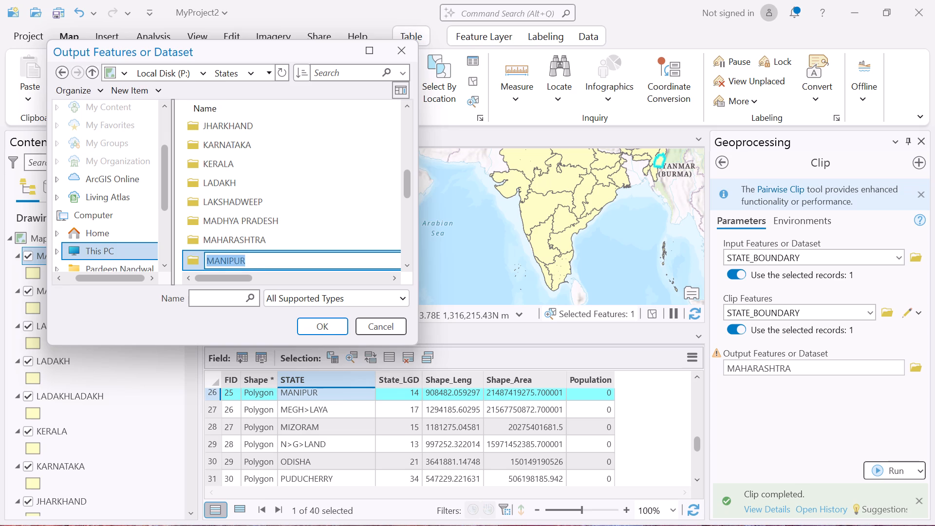
key("Return")
key("Return")
left_click(272, 175)
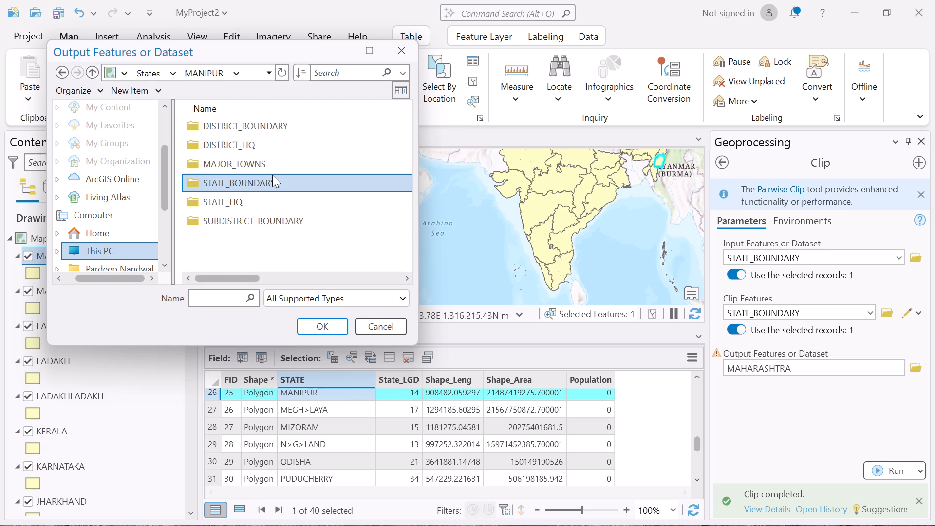
double_click(272, 175)
Name the Clip output MANIPUR and run the Clip on the selected record.
left_click(227, 302)
key("ctrl+v")
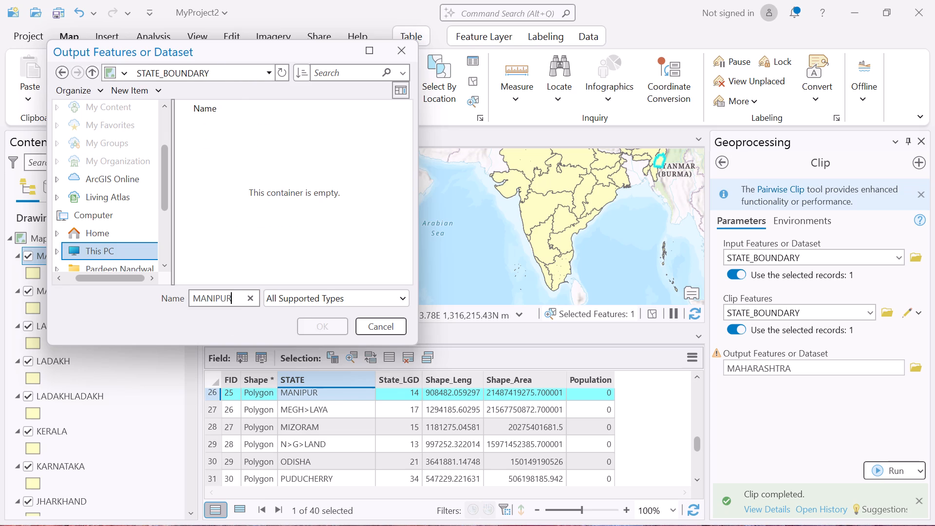
left_click(306, 327)
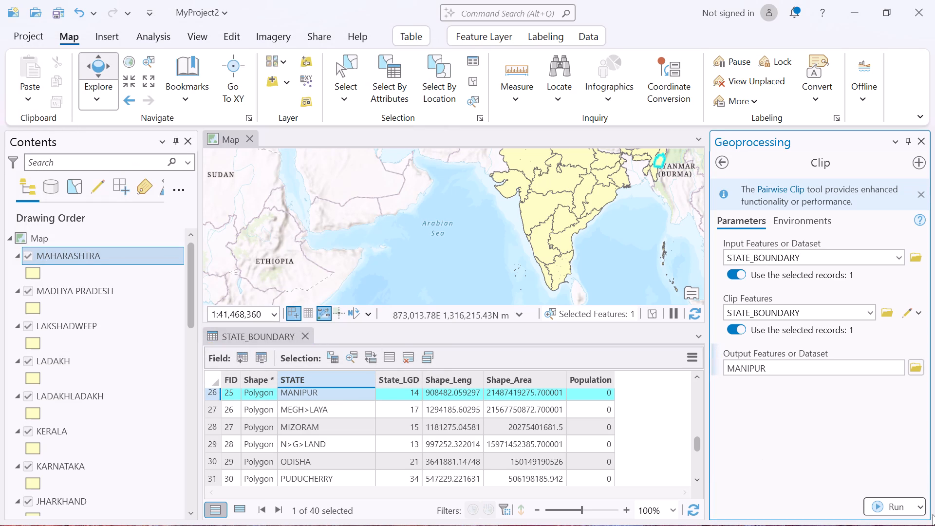
left_click(889, 503)
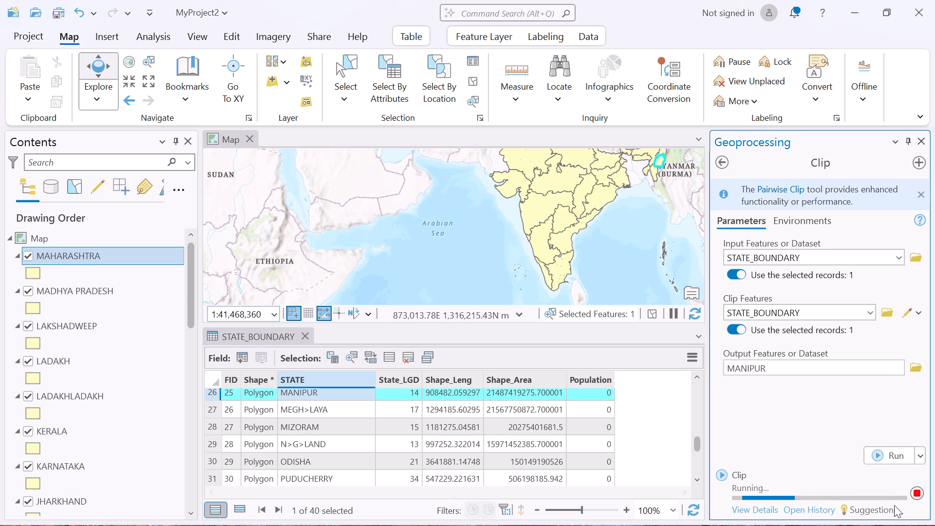
Select the MEGH>LAYA record and browse the Clip output location to Local Disk (P:) > States.
left_click(217, 407)
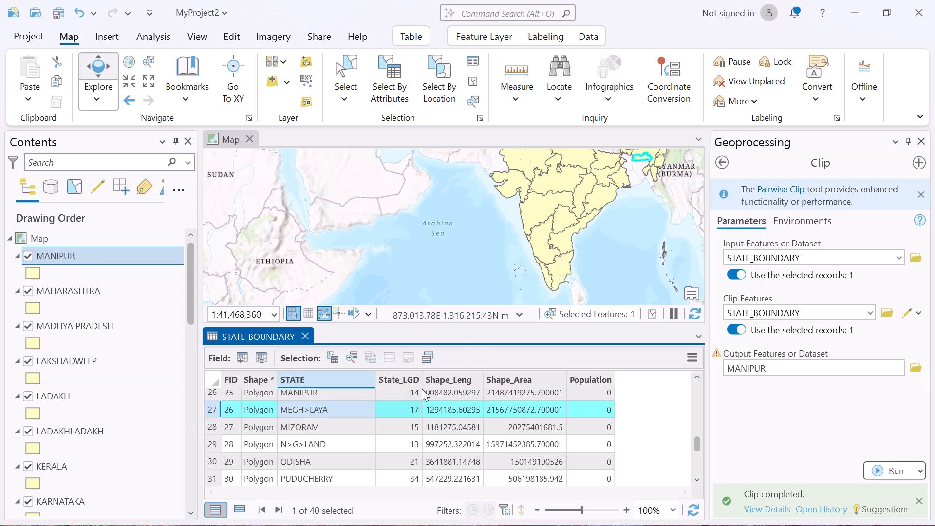
left_click(911, 364)
scroll(106, 206, "down", 1)
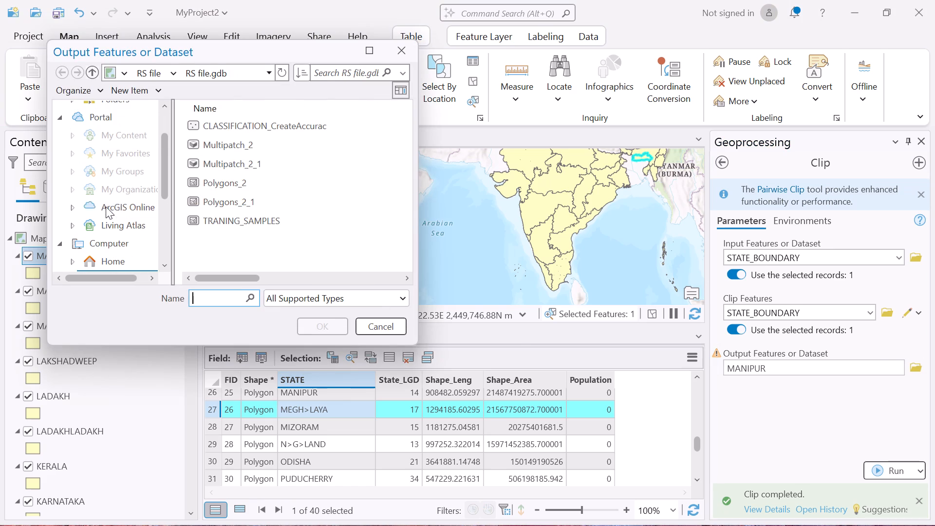
scroll(113, 253, "down", 1)
left_click(118, 232)
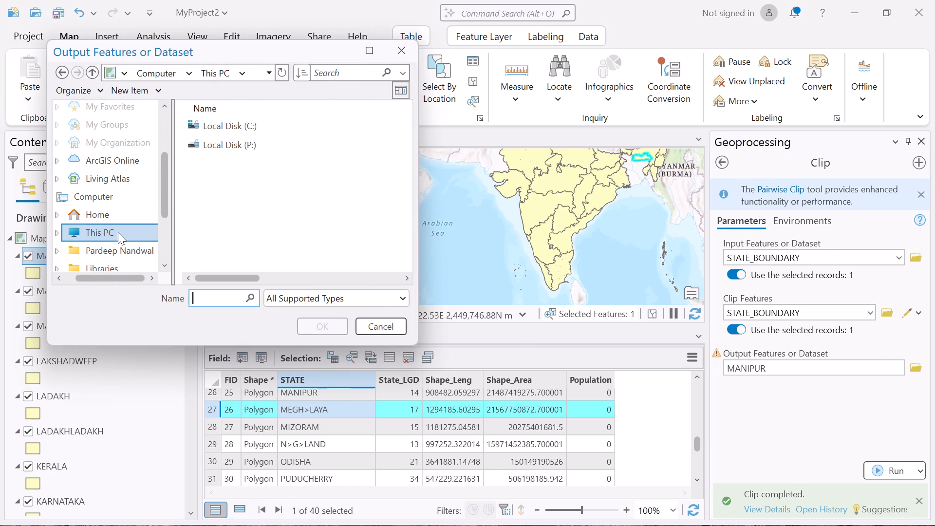
double_click(238, 149)
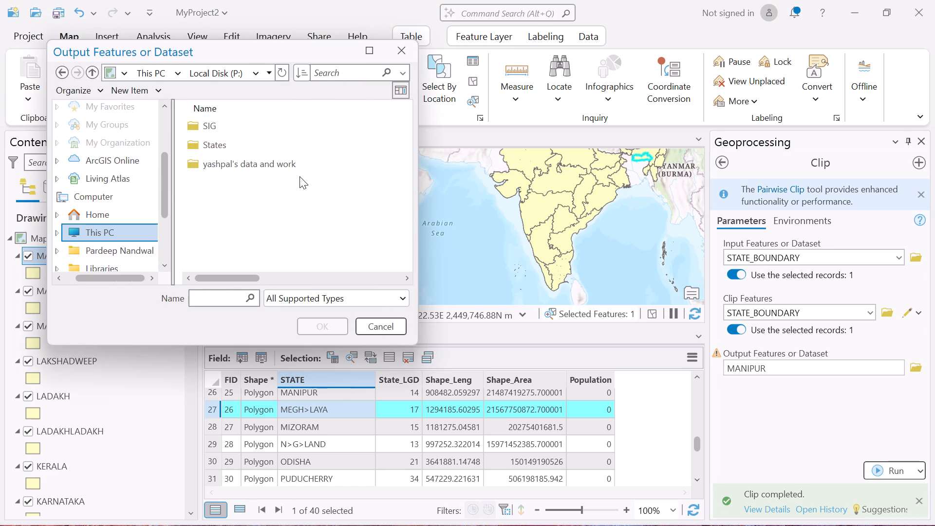
double_click(299, 150)
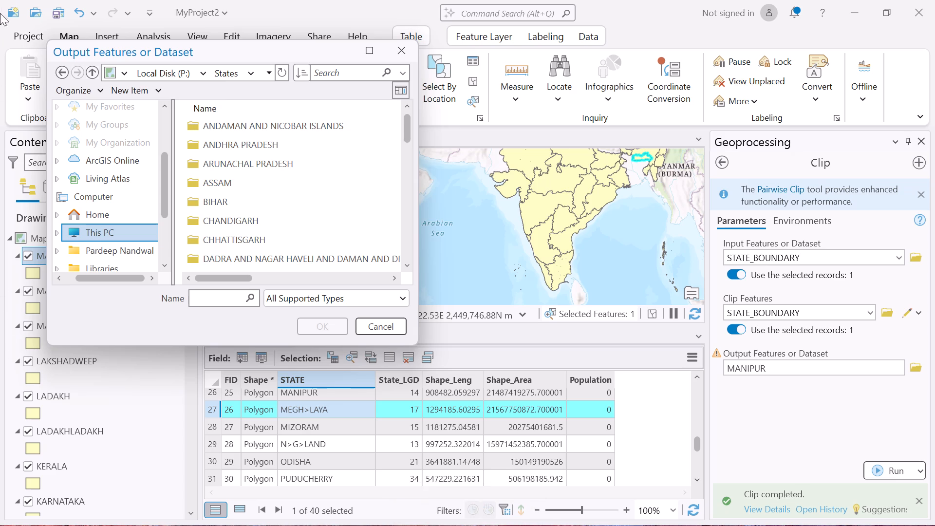
Copy the MEGHALAYA folder's name and open its STATE_BOUNDARY subfolder as the Clip output location.
scroll(350, 219, "down", 2)
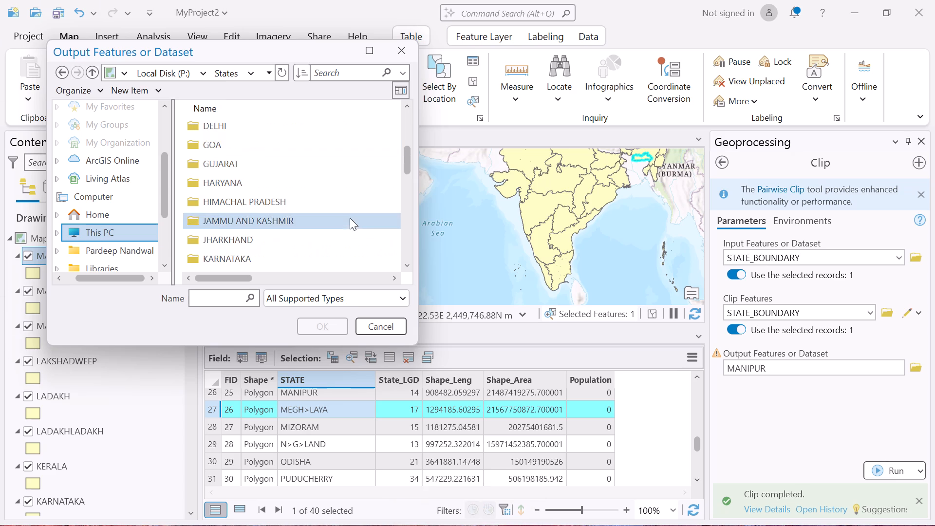
scroll(350, 218, "down", 3)
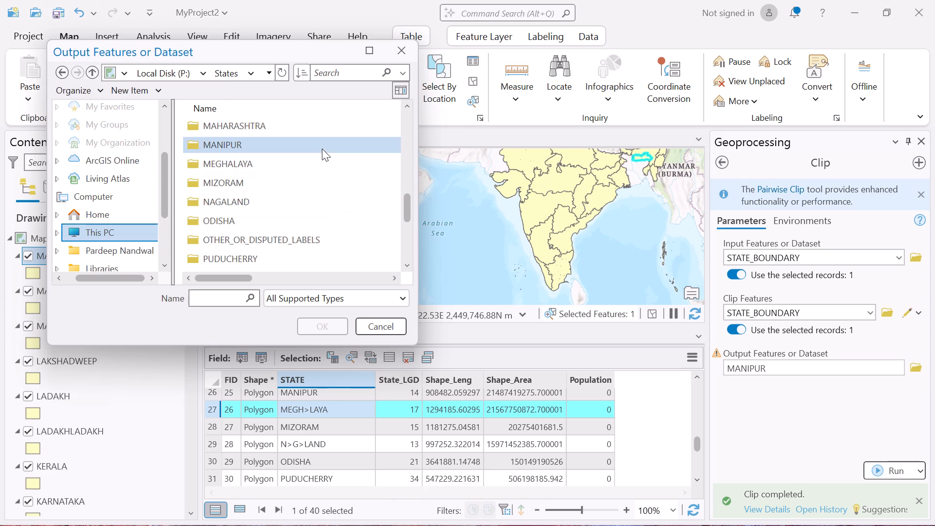
left_click(308, 172)
key("F2")
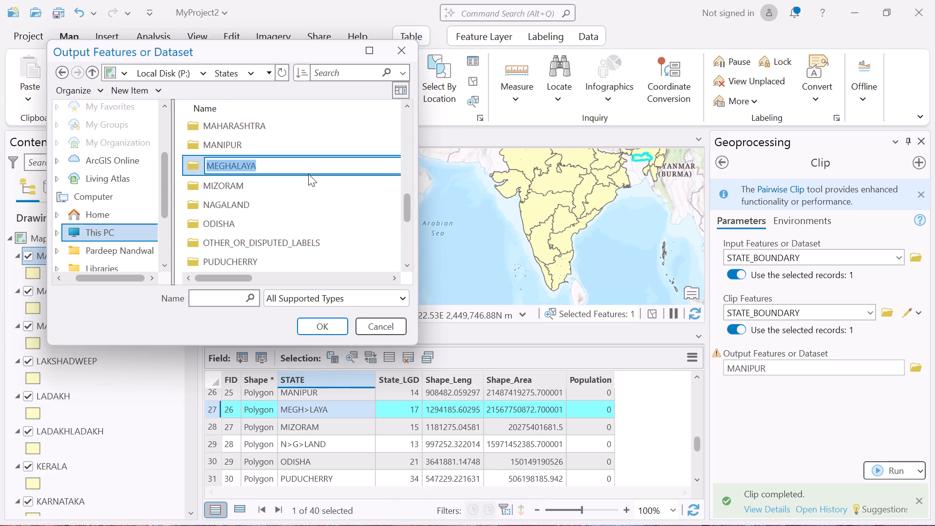
key("ctrl+c")
key("Return")
key("Return")
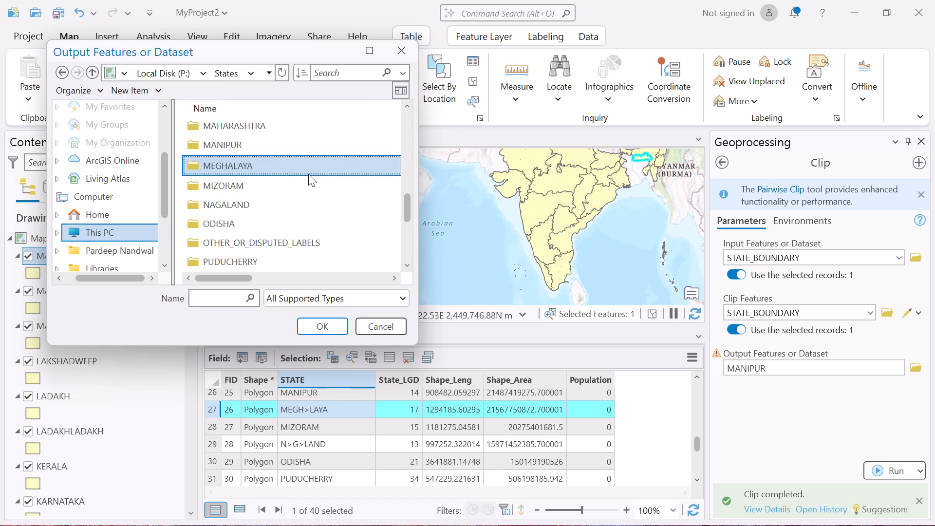
double_click(305, 187)
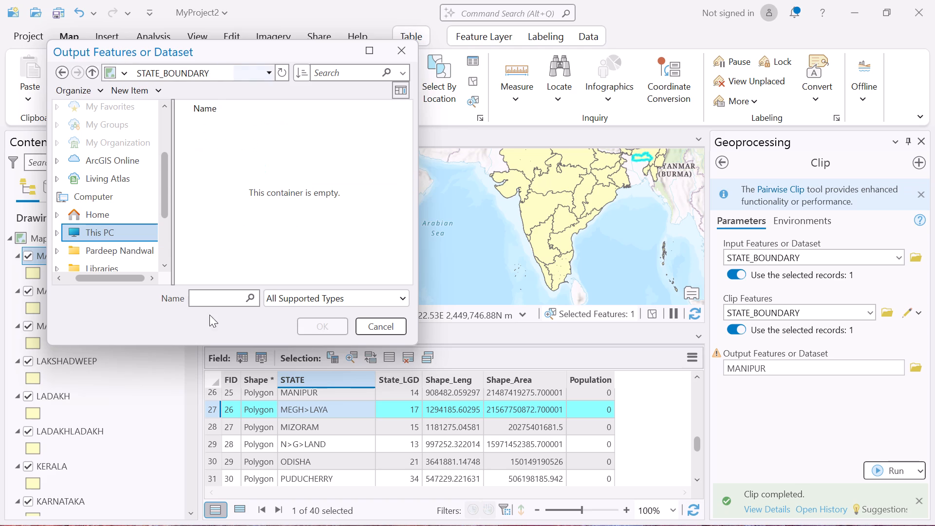
Name the Clip output MEGHALAYA in the opened STATE_BOUNDARY folder.
left_click(205, 294)
key("ctrl+v")
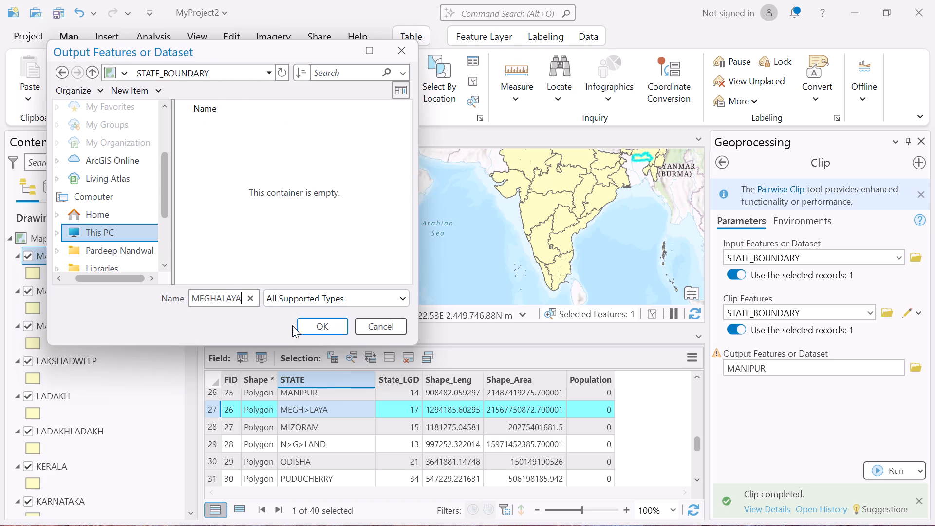
left_click(316, 326)
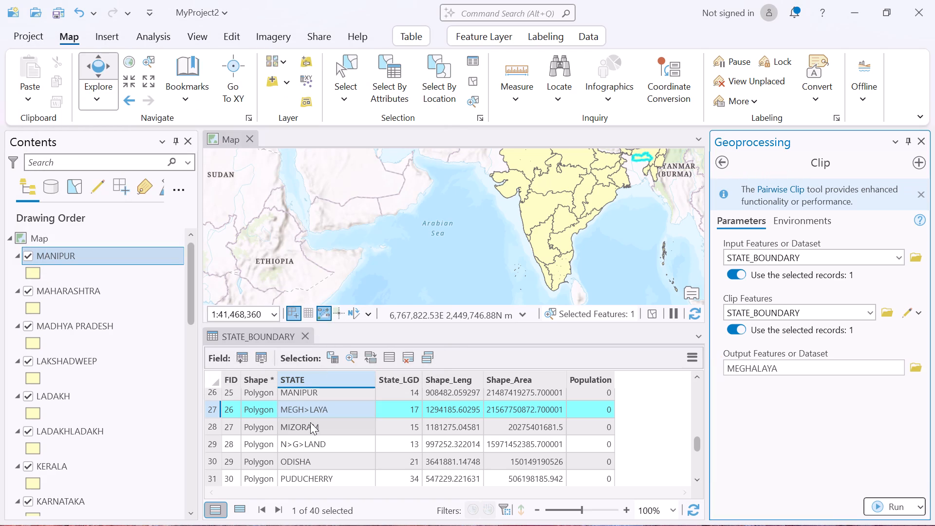
Select the MIZORAM record and browse the Clip output location to Local Disk (P:) > States.
left_click(210, 424)
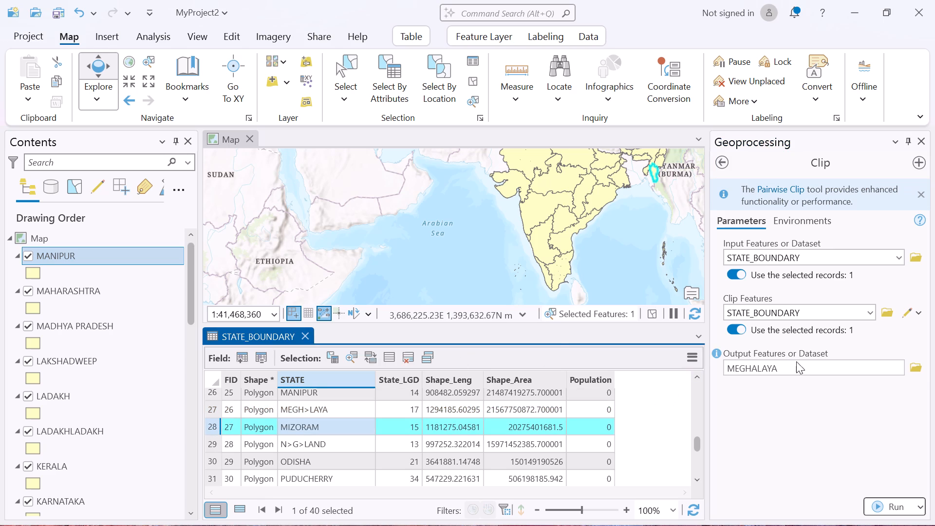
left_click(924, 370)
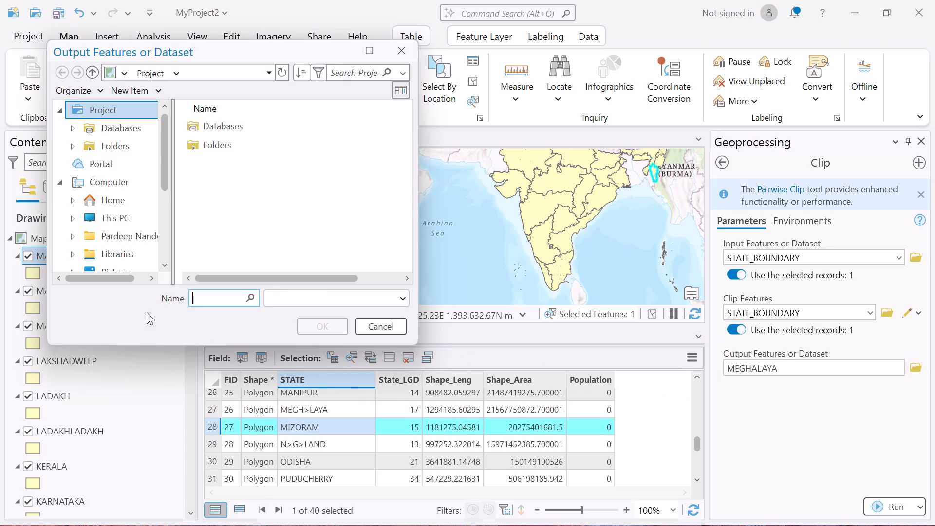
scroll(147, 216, "down", 2)
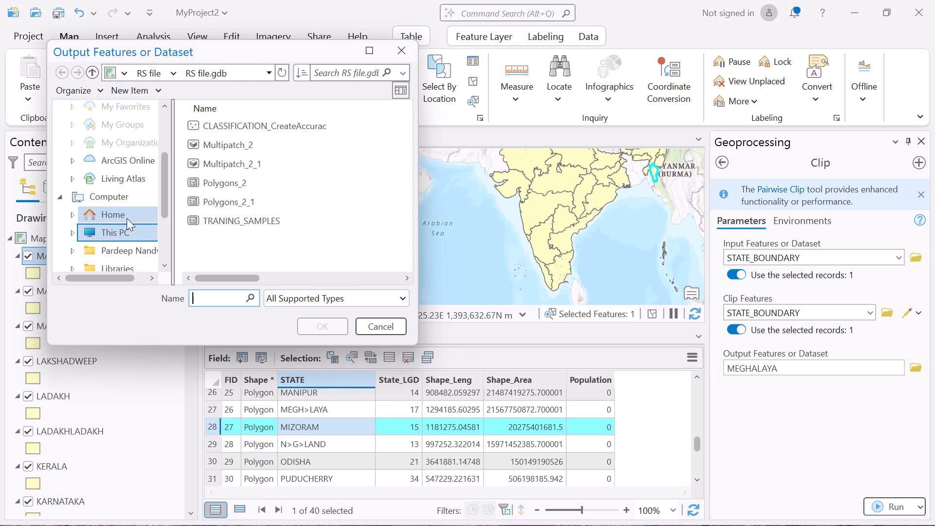
left_click(120, 238)
double_click(291, 148)
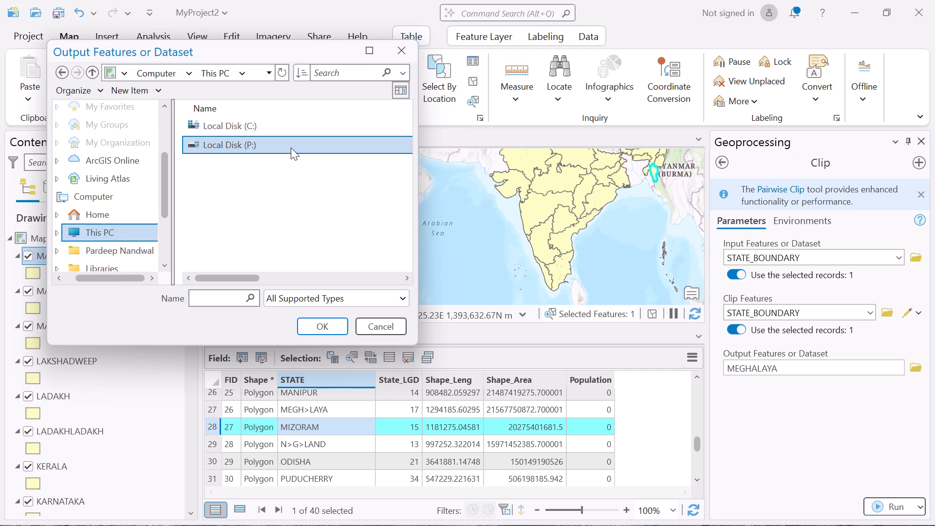
double_click(283, 141)
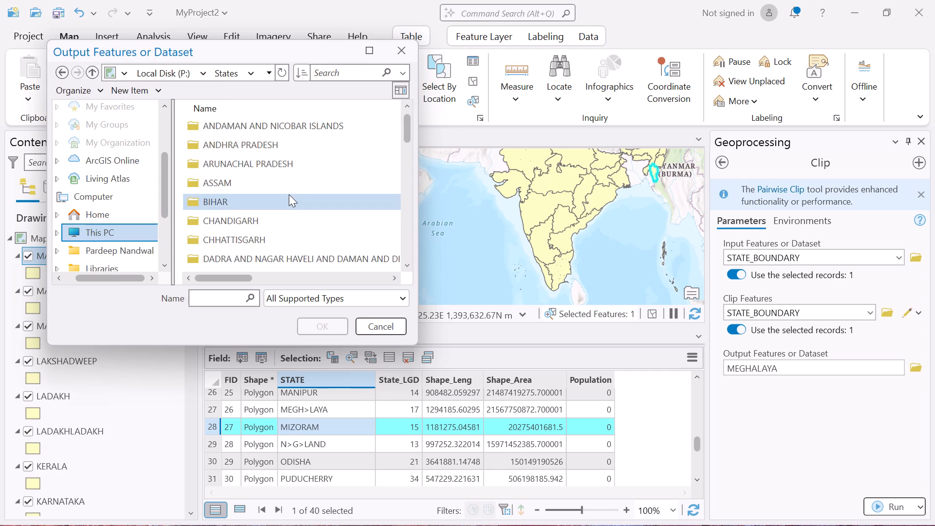
Copy the MIZORAM folder's name and open its STATE_BOUNDARY subfolder as the Clip output location.
scroll(289, 194, "down", 4)
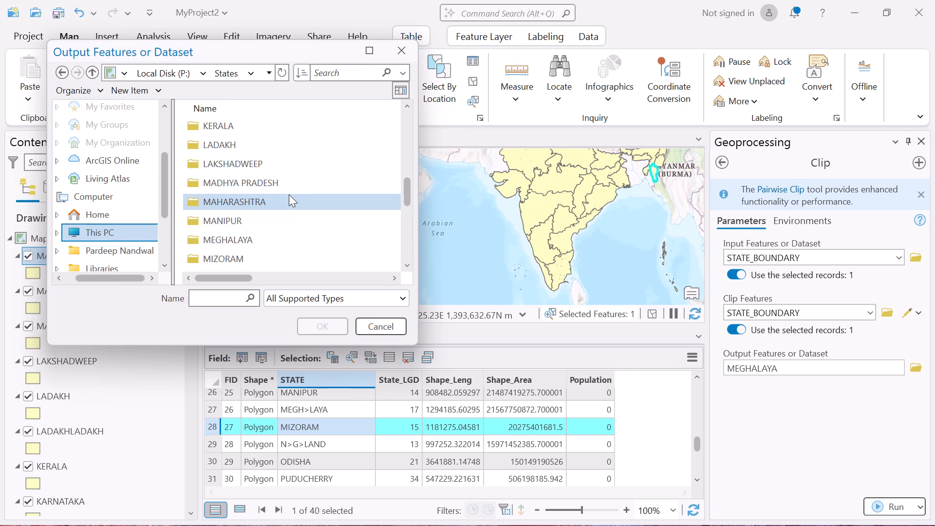
double_click(272, 253)
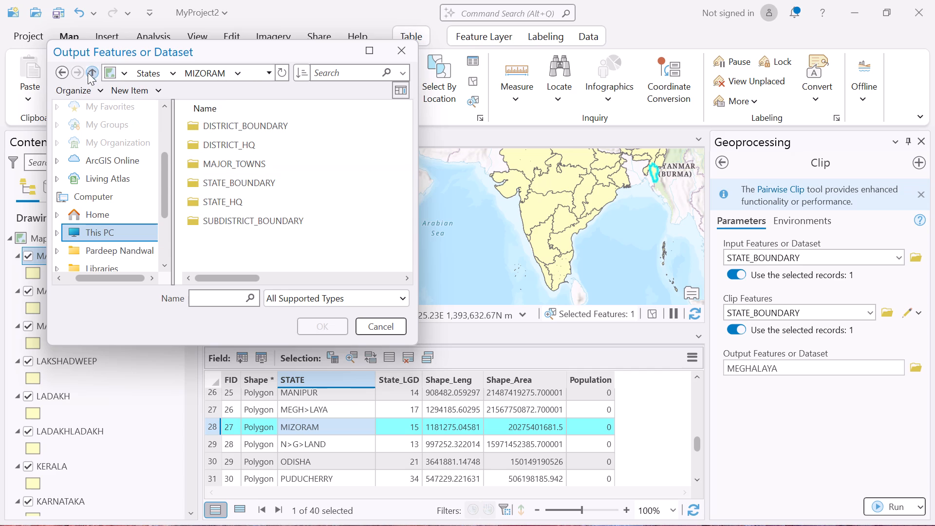
left_click(88, 73)
left_click(233, 259)
key("F2")
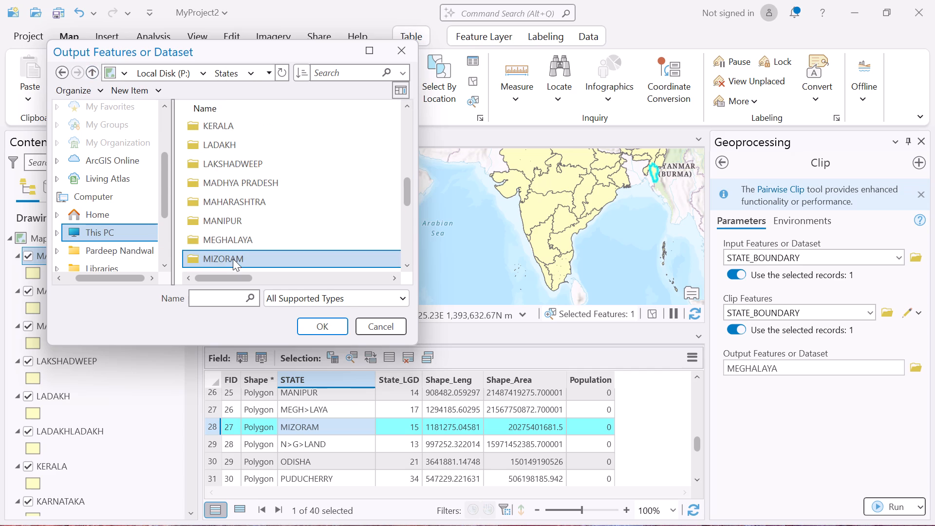
key("ctrl+c")
left_click(308, 233)
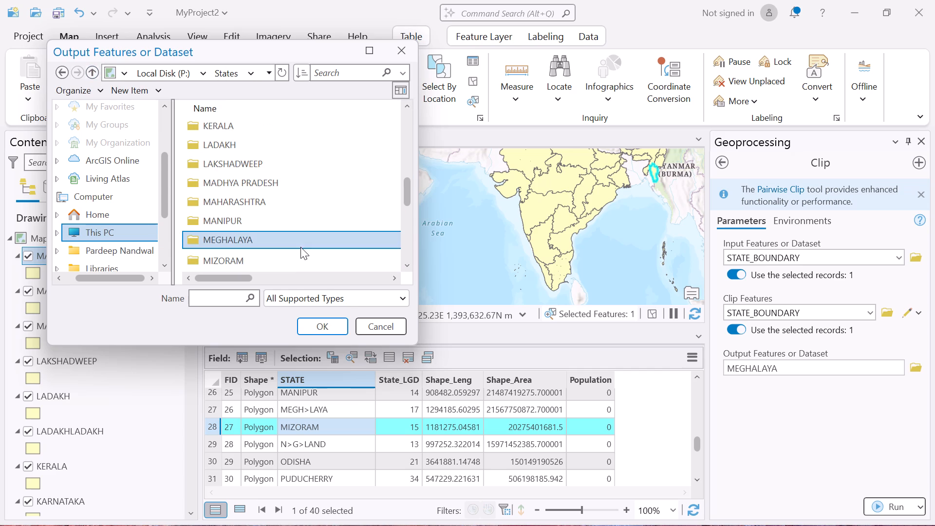
double_click(298, 257)
double_click(286, 180)
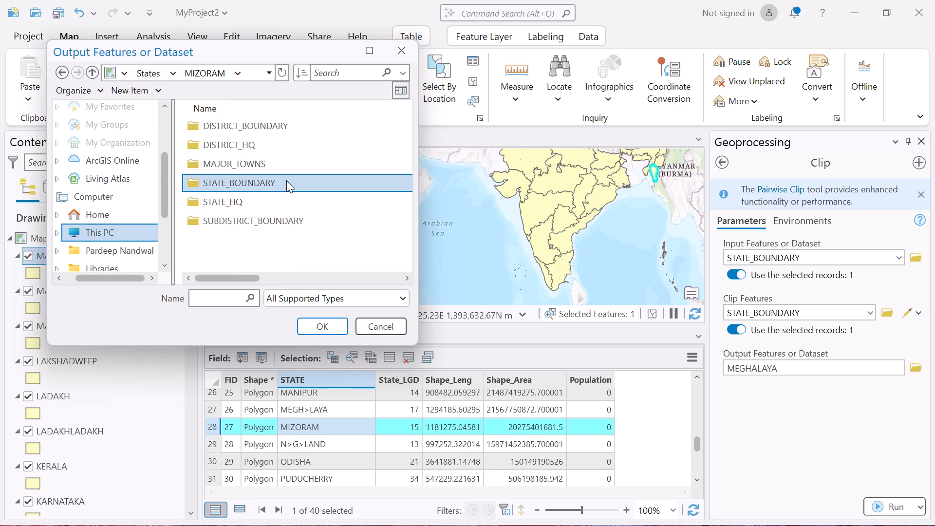
Name the Clip output MIZORAM and run the Clip on the selected record.
left_click(224, 296)
key("ctrl+v")
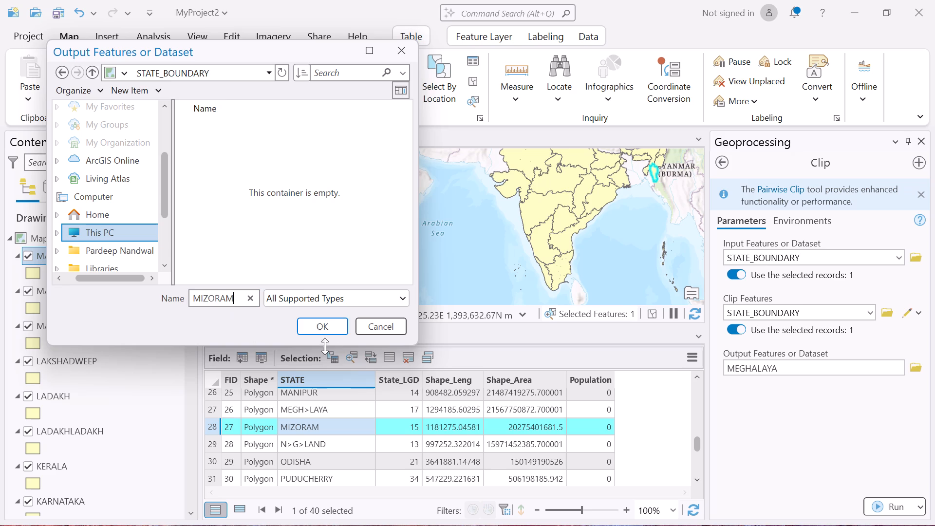
left_click(334, 326)
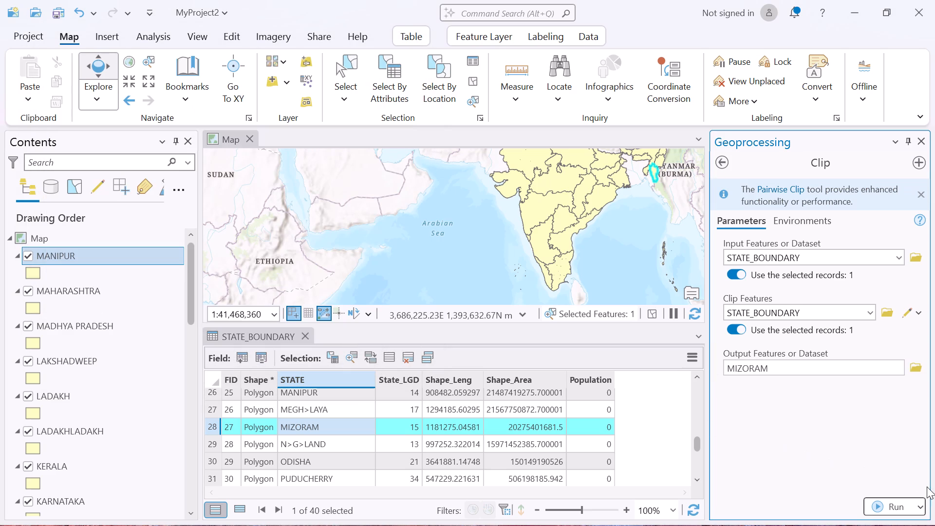
left_click(885, 503)
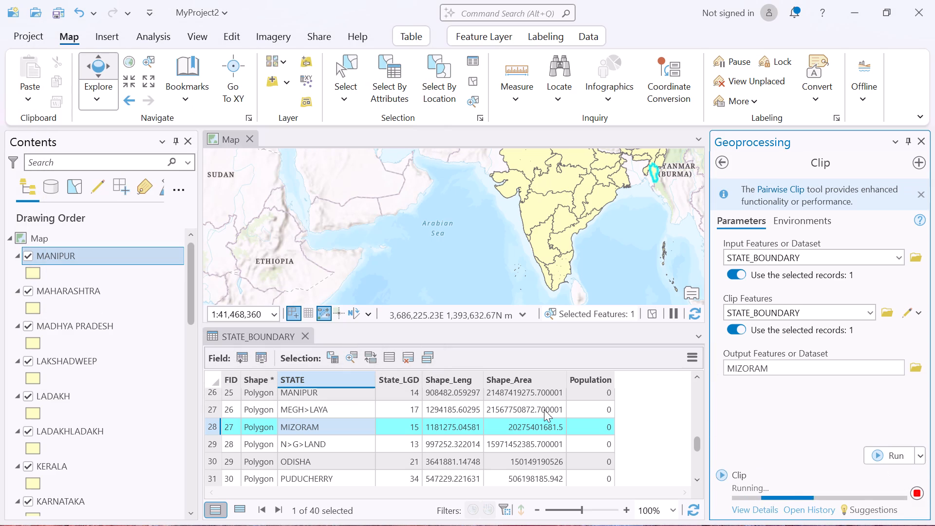
Select the N>G>LAND record and browse the Clip output location to Local Disk (P:) > States.
scroll(467, 433, "down", 1)
scroll(329, 428, "up", 1)
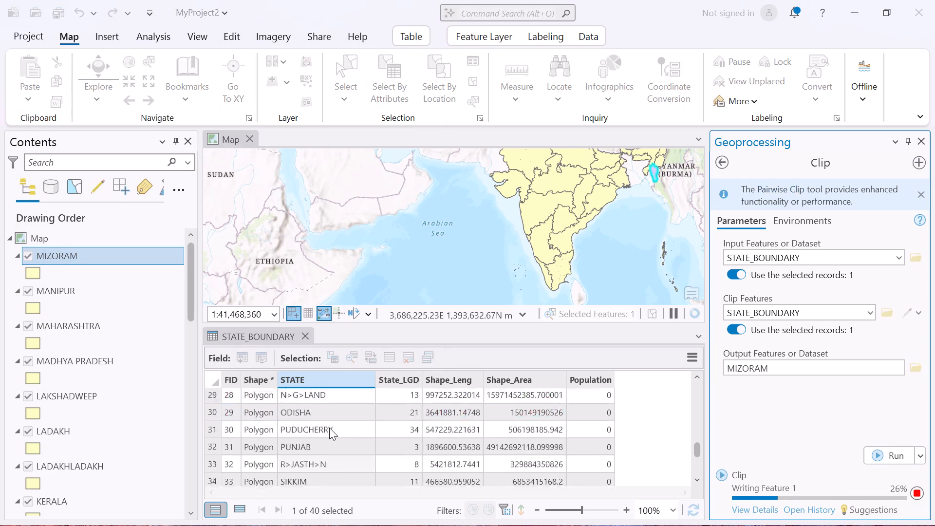
left_click(214, 444)
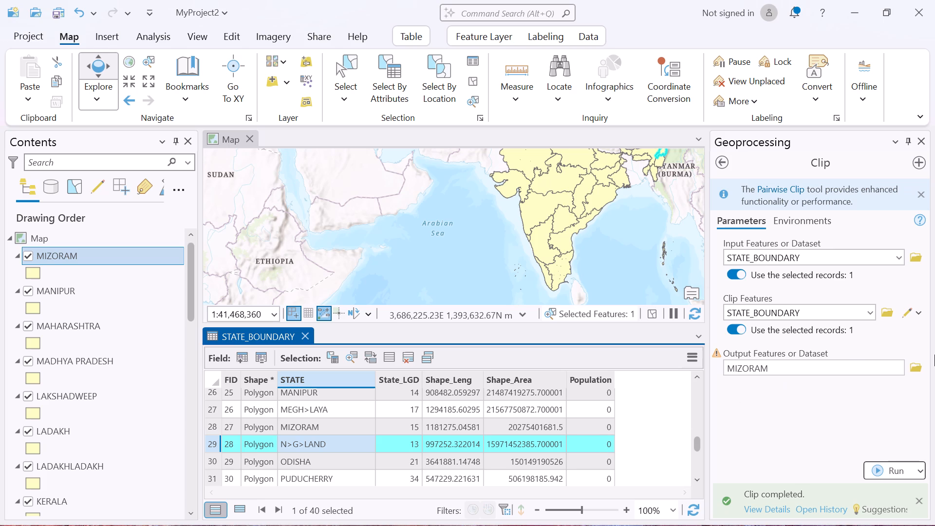
left_click(914, 369)
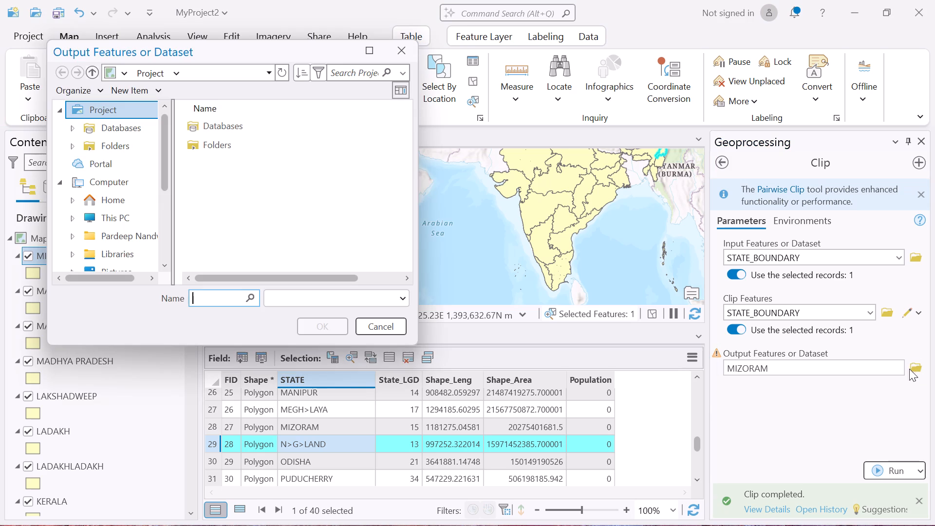
scroll(122, 242, "down", 1)
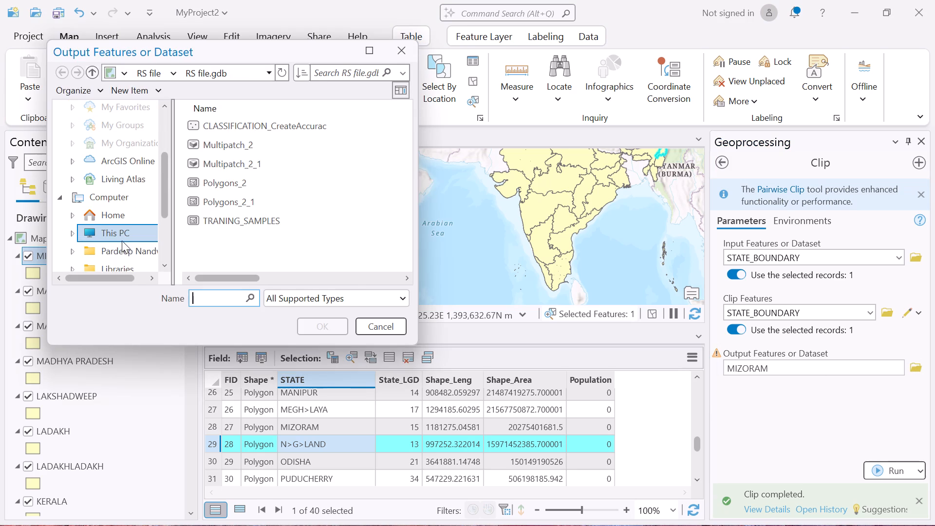
left_click(122, 236)
double_click(227, 144)
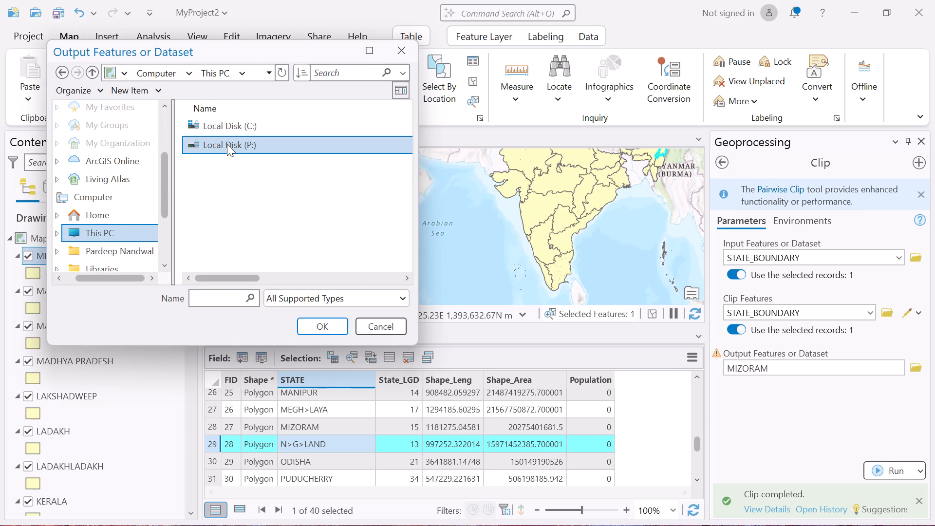
double_click(243, 139)
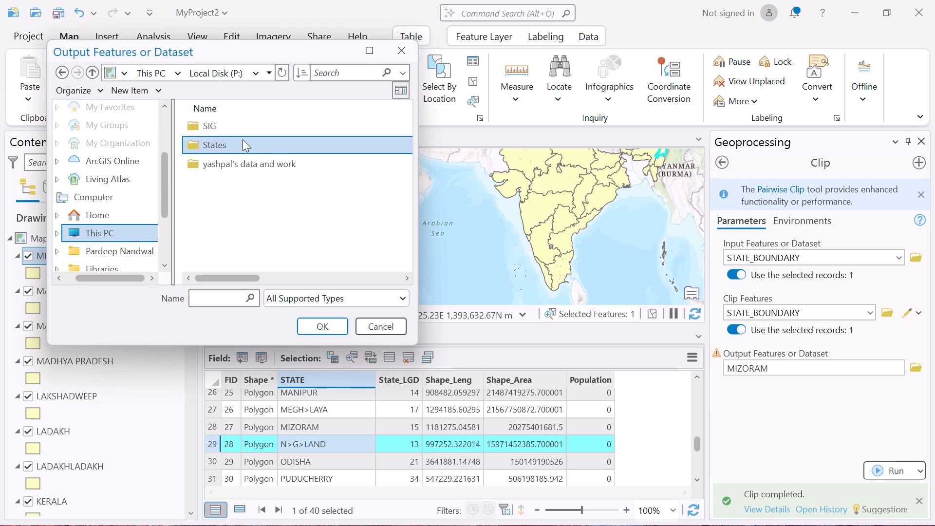
Copy the NAGALAND folder's name and open its STATE_BOUNDARY subfolder as the Clip output location.
scroll(259, 208, "down", 5)
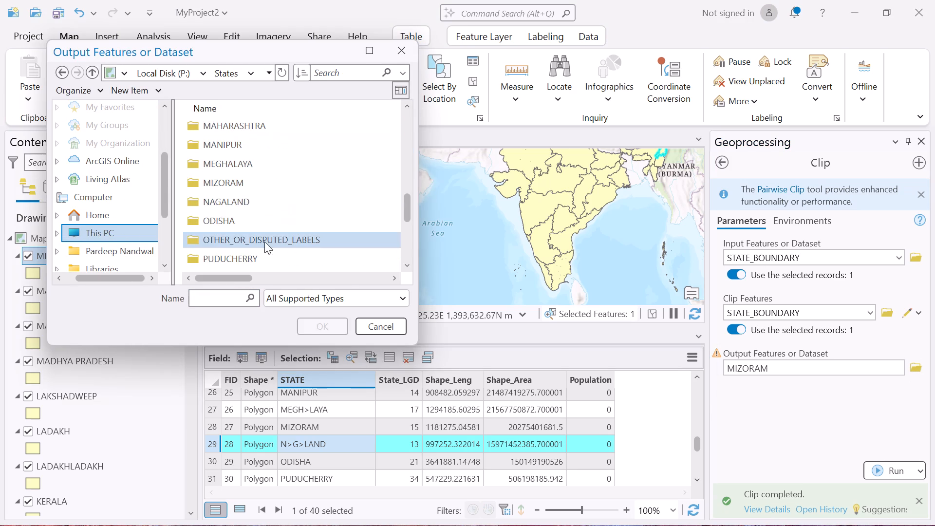
left_click(251, 207)
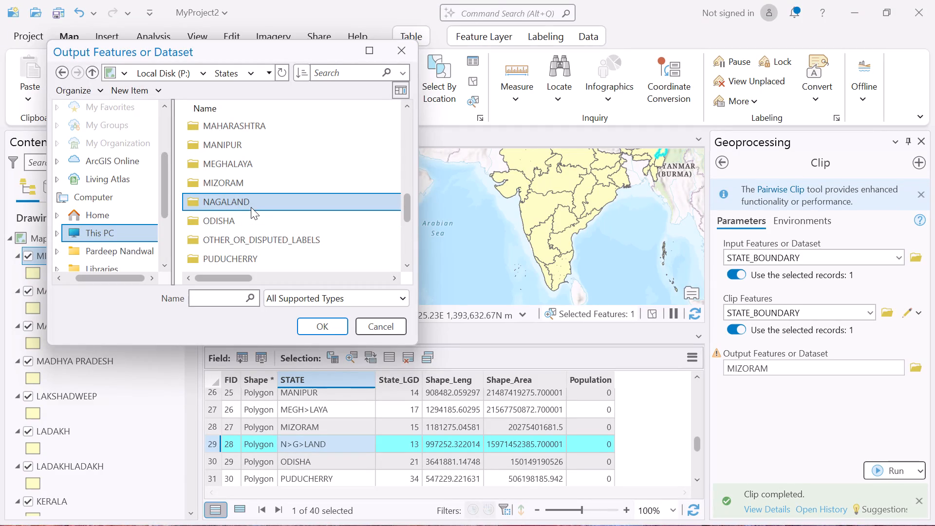
key("F2")
key("ctrl+c")
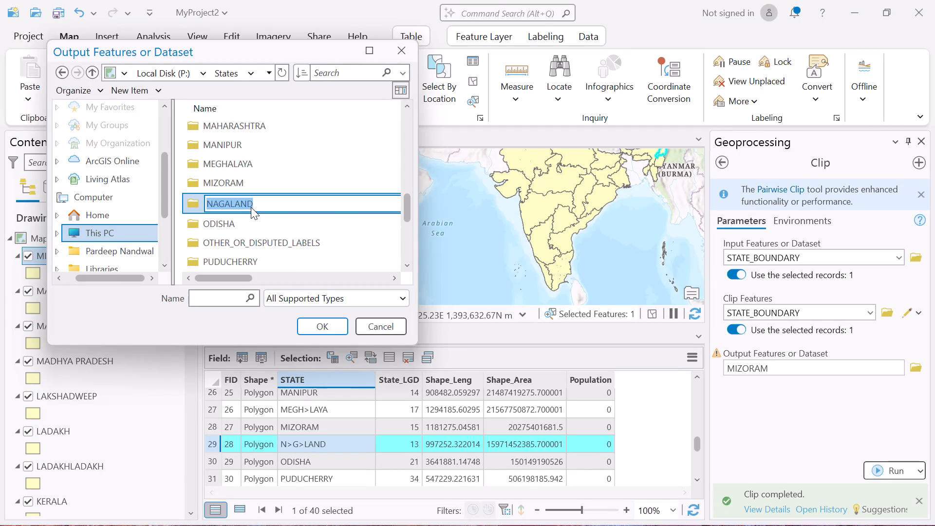
key("Return")
key("Return")
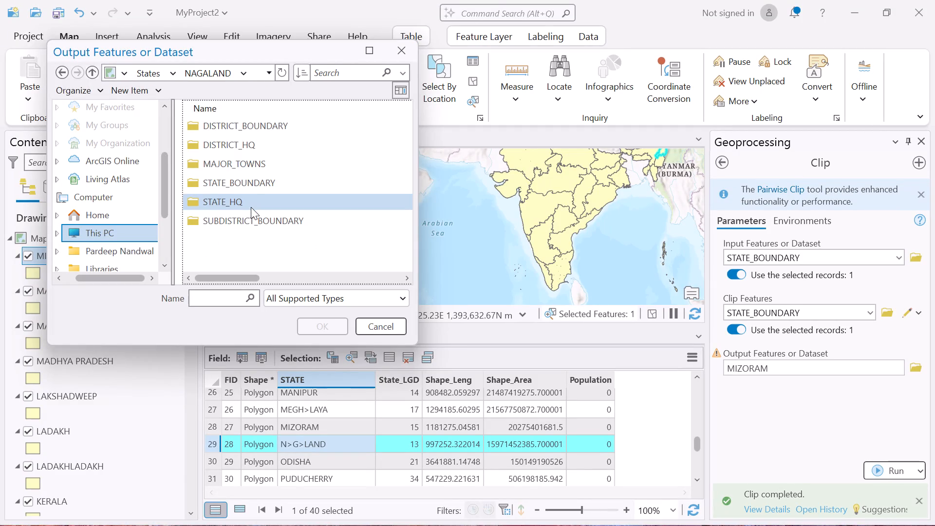
double_click(251, 186)
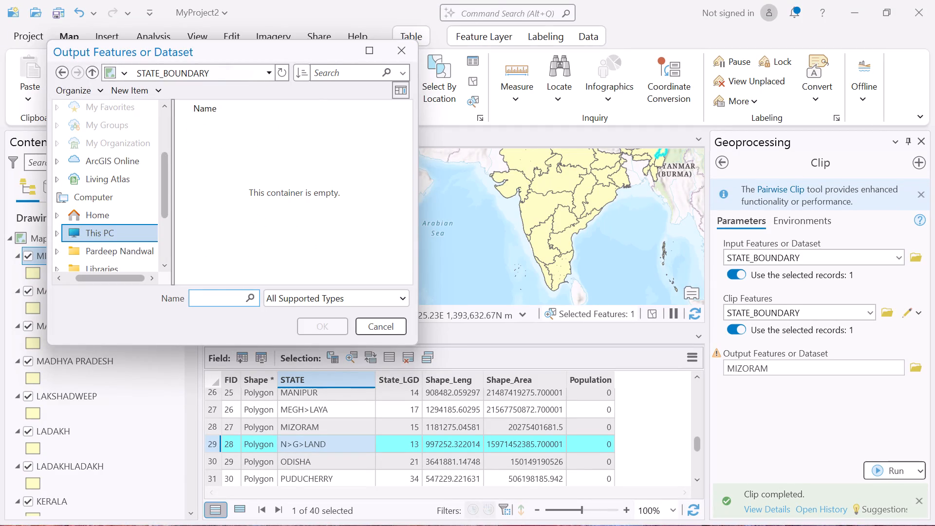
Name the Clip output NAGALAND and run the Clip on the selected record.
left_click(232, 298)
key("ctrl+v")
left_click(299, 326)
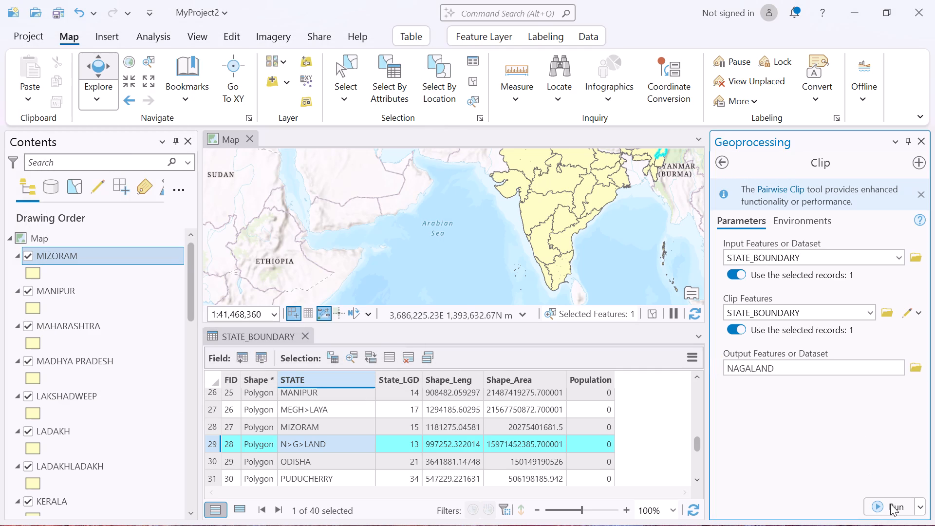
left_click(890, 504)
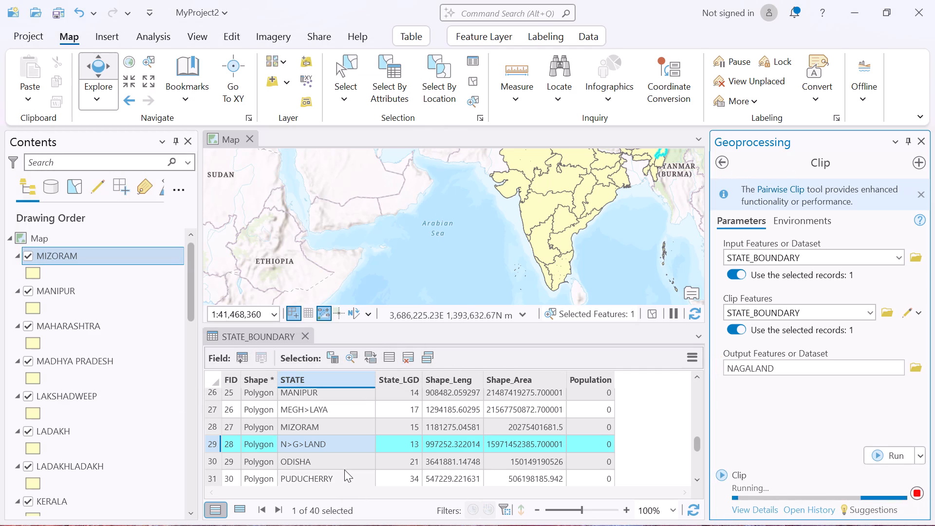
Select the ODISHA record and browse the Clip output location to Local Disk (P:) > States.
scroll(344, 469, "down", 1)
scroll(293, 452, "down", 2)
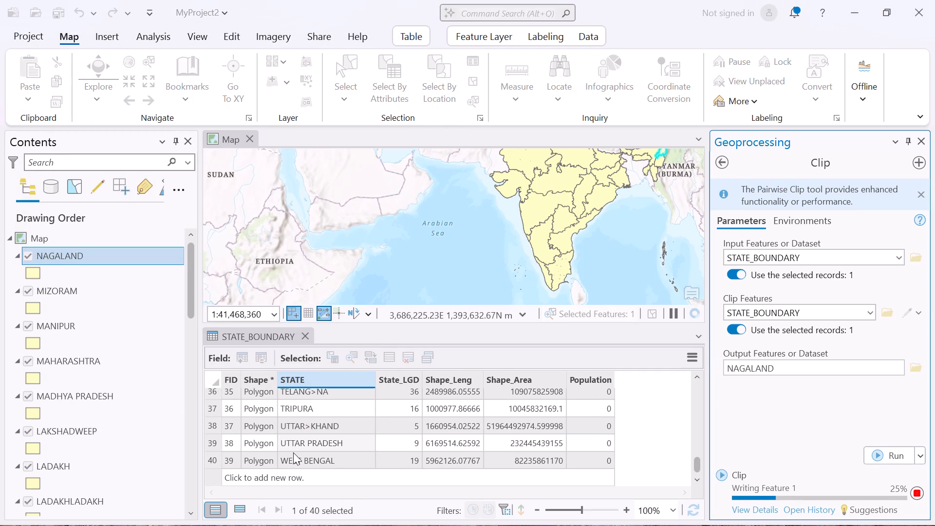
scroll(293, 452, "down", 1)
scroll(293, 451, "up", 2)
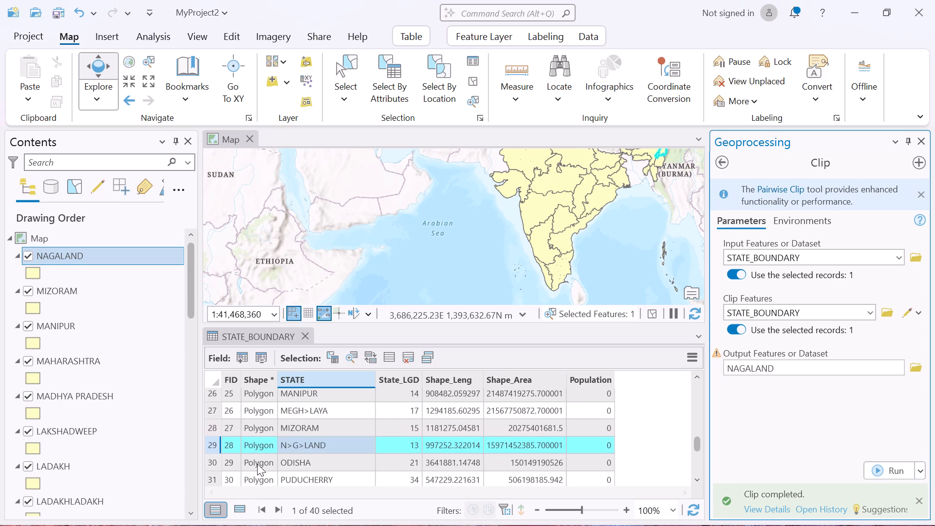
left_click(214, 458)
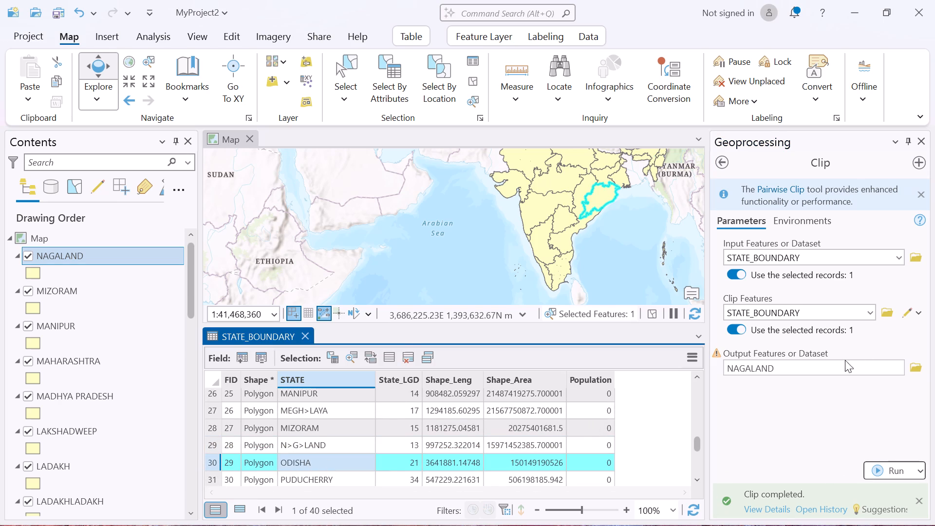
left_click(921, 364)
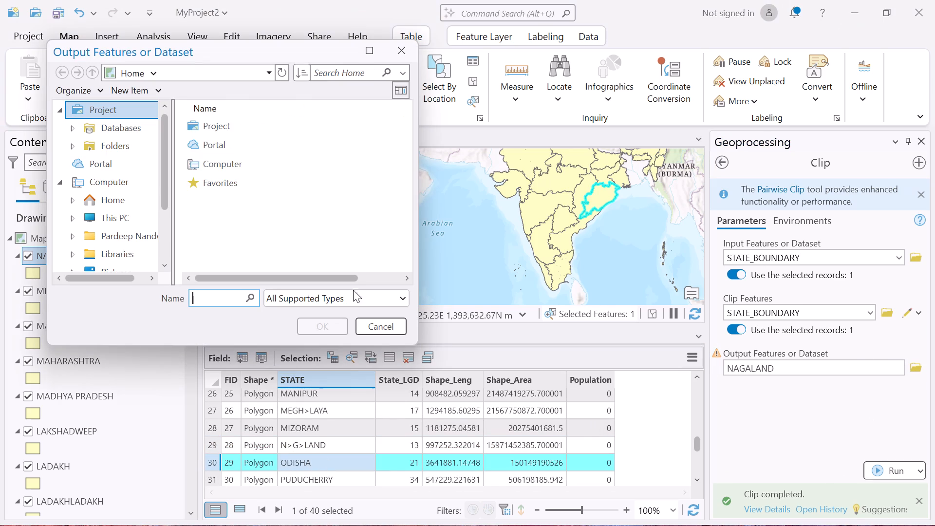
scroll(90, 217, "down", 2)
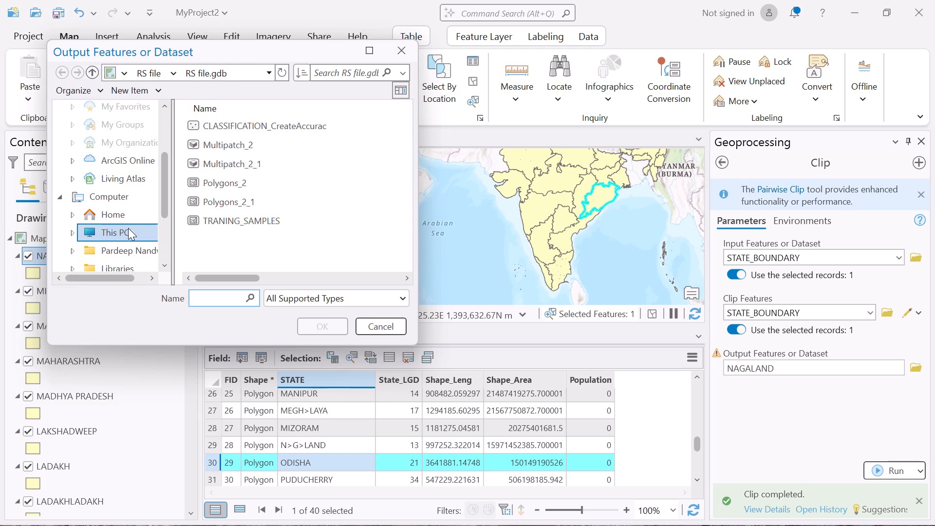
left_click(128, 228)
double_click(282, 139)
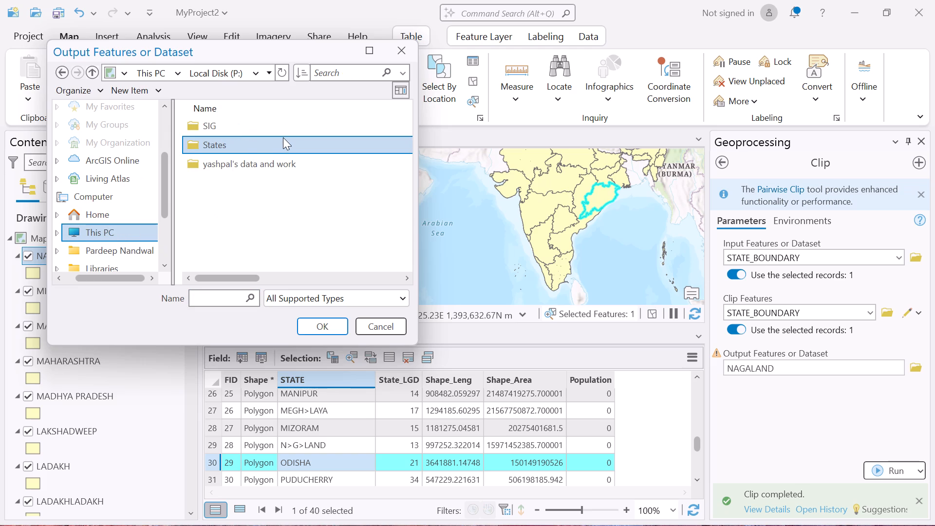
double_click(283, 137)
Copy the ODISHA folder's name and open its STATE_BOUNDARY subfolder as the Clip output location.
scroll(307, 248, "down", 4)
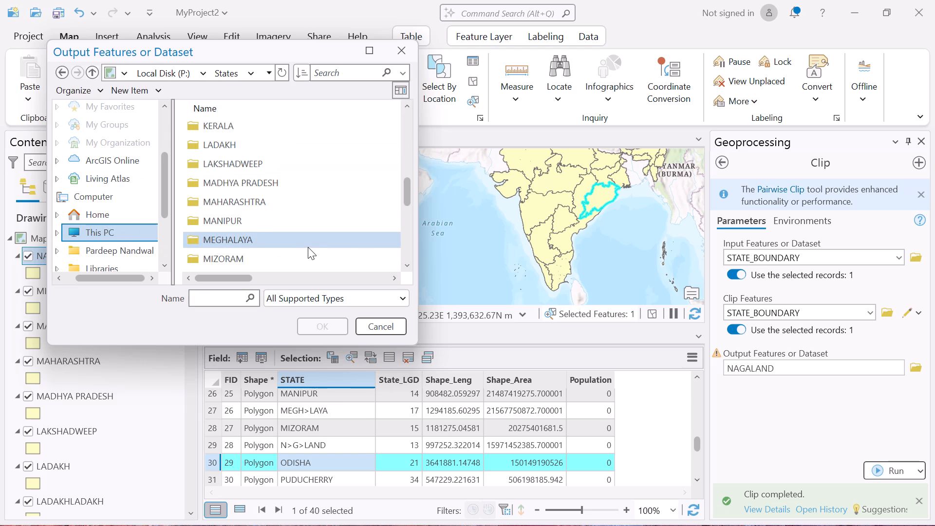
scroll(304, 238, "down", 2)
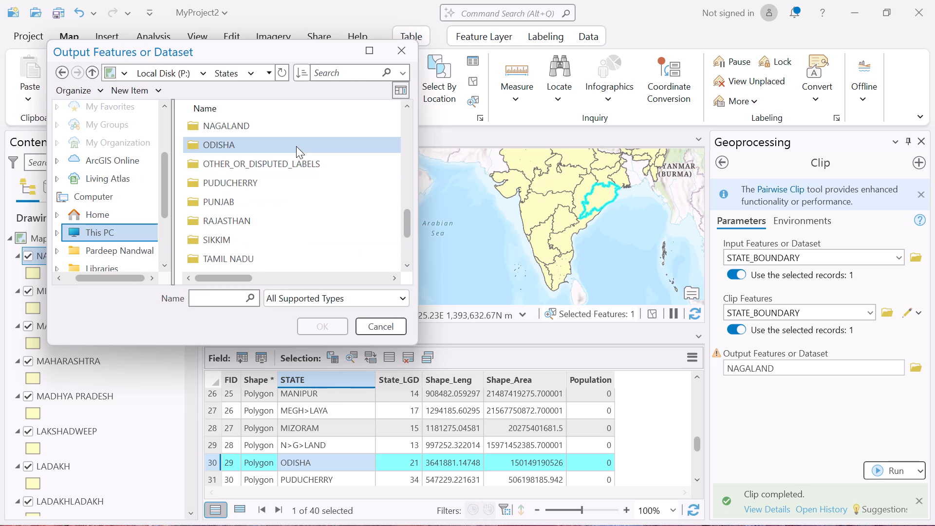
left_click(296, 146)
key("F2")
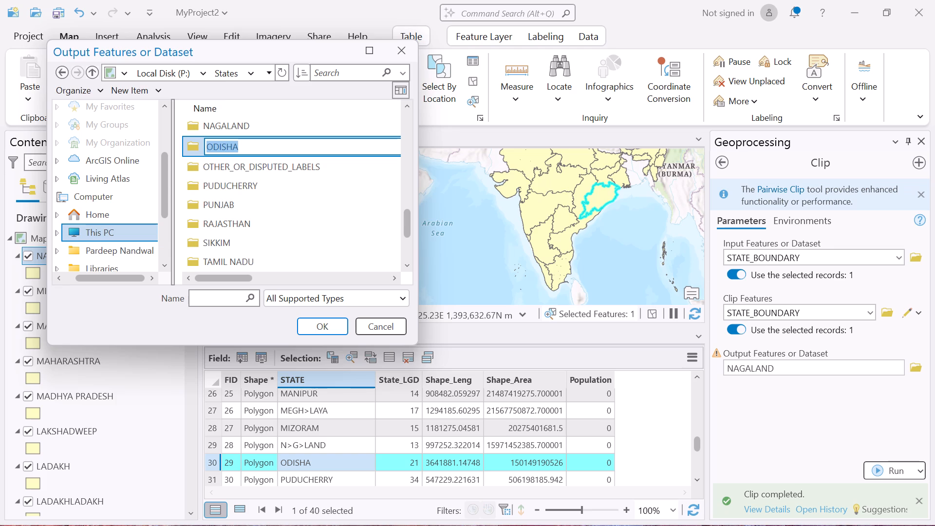
key("ctrl+c")
key("Return")
key("Return")
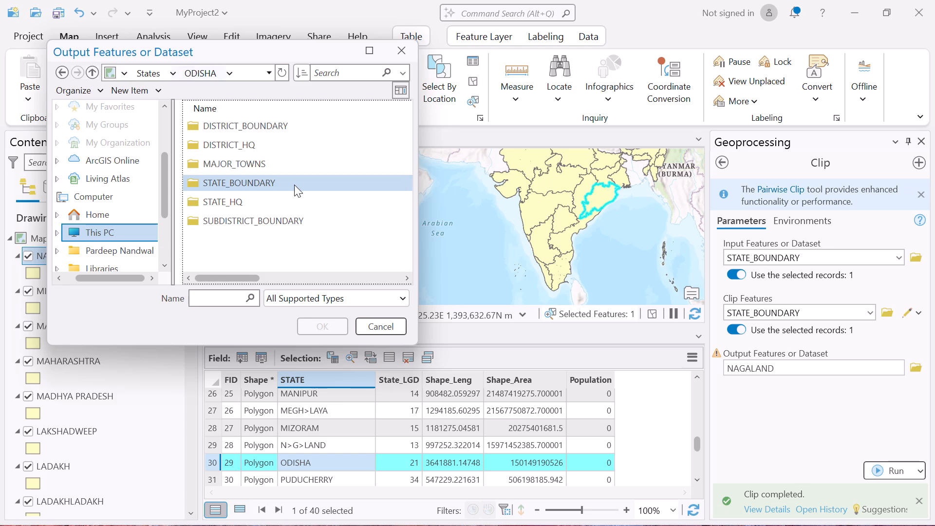
left_click(294, 185)
double_click(314, 178)
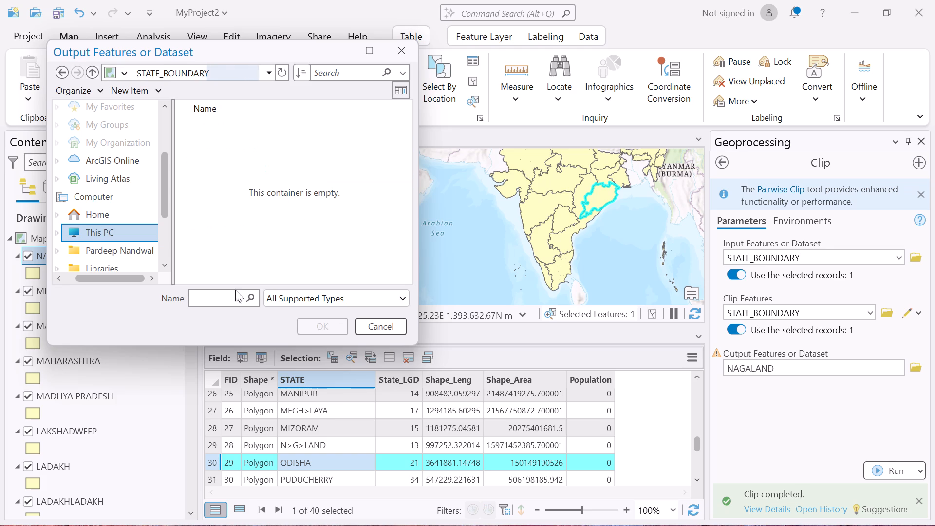
Name the Clip output ODISHA and run the Clip on the selected record.
left_click(230, 302)
key("ctrl+v")
key("ctrl+v")
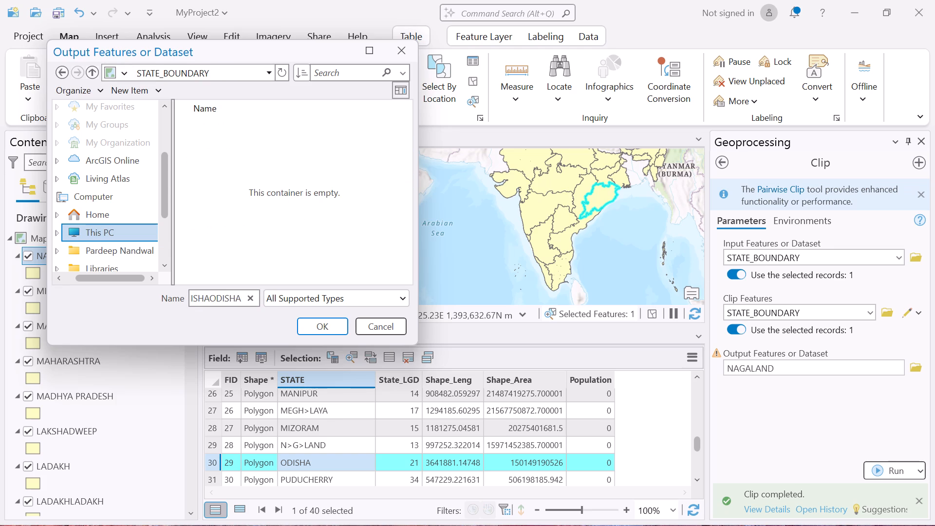
double_click(230, 302)
key("ctrl+v")
left_click(309, 321)
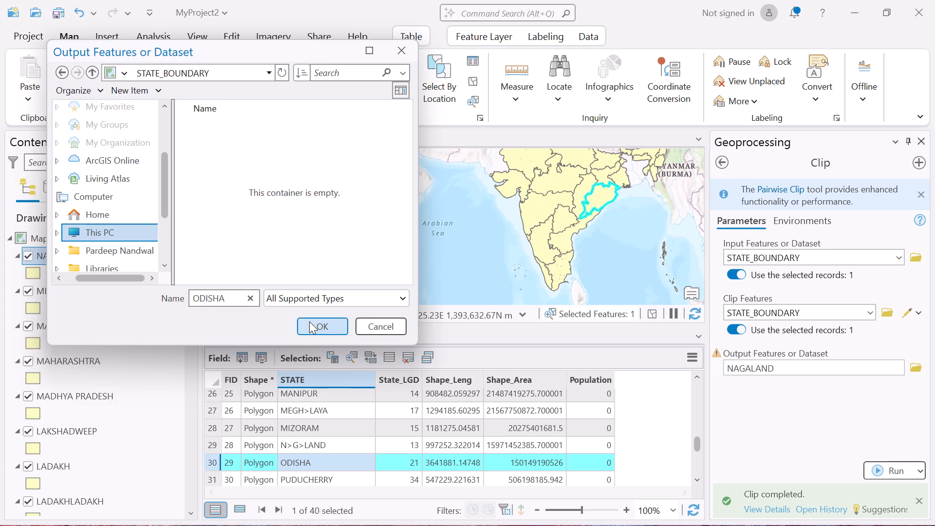
left_click(909, 508)
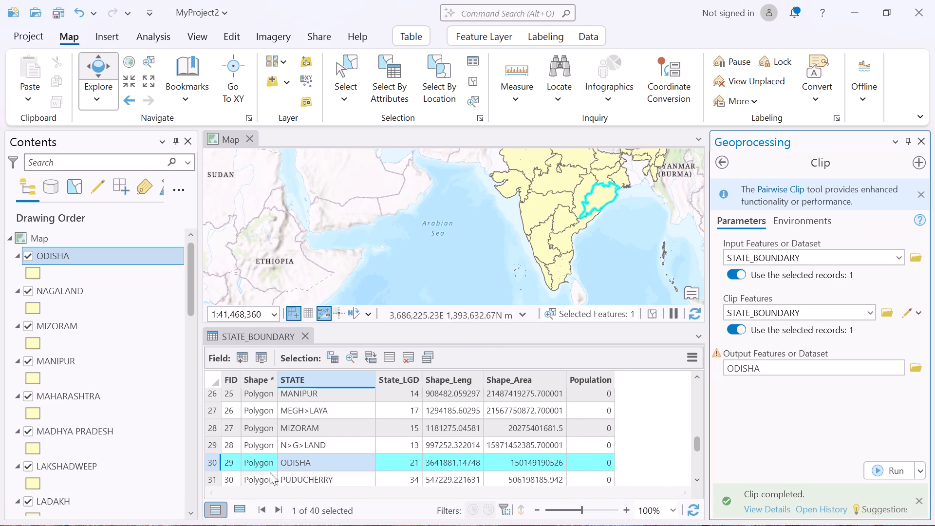
Select the PUDUCHERRY record and browse the Clip output location to Local Disk (P:) > States.
left_click(210, 479)
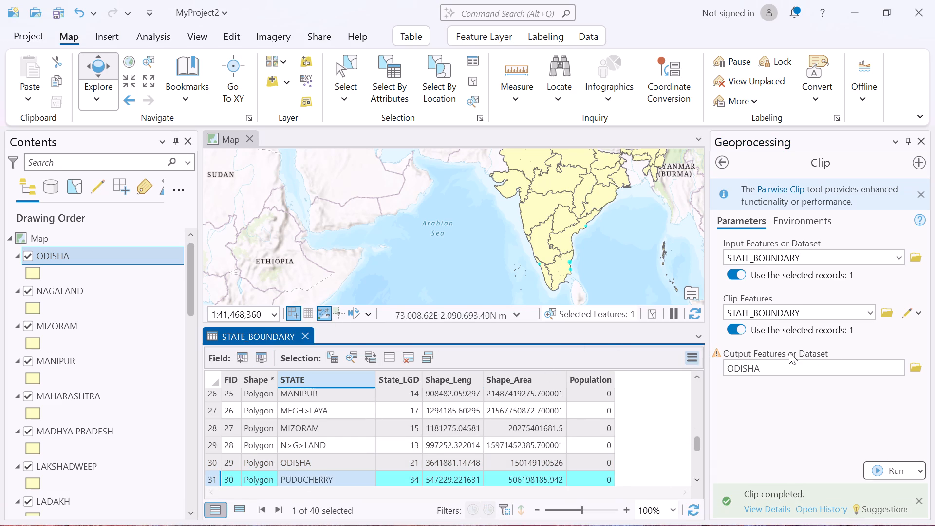
left_click(919, 370)
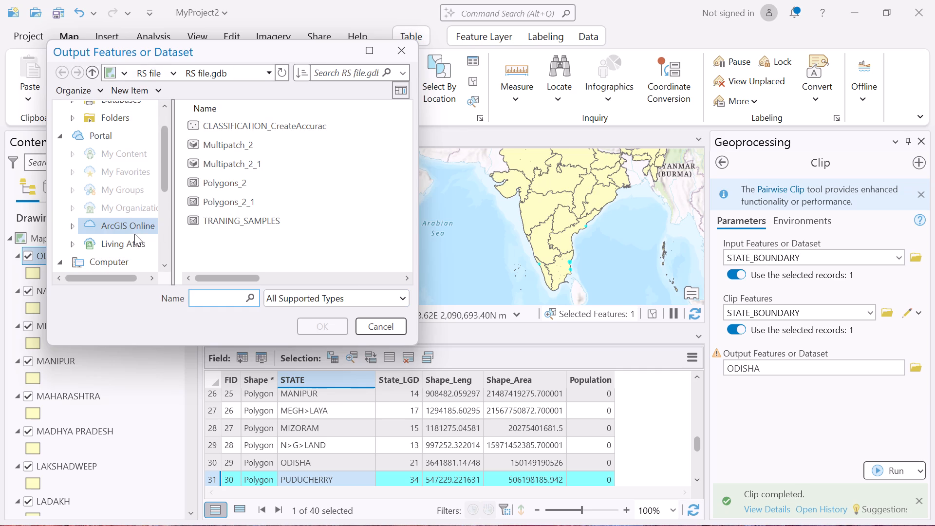
scroll(134, 236, "down", 1)
left_click(113, 250)
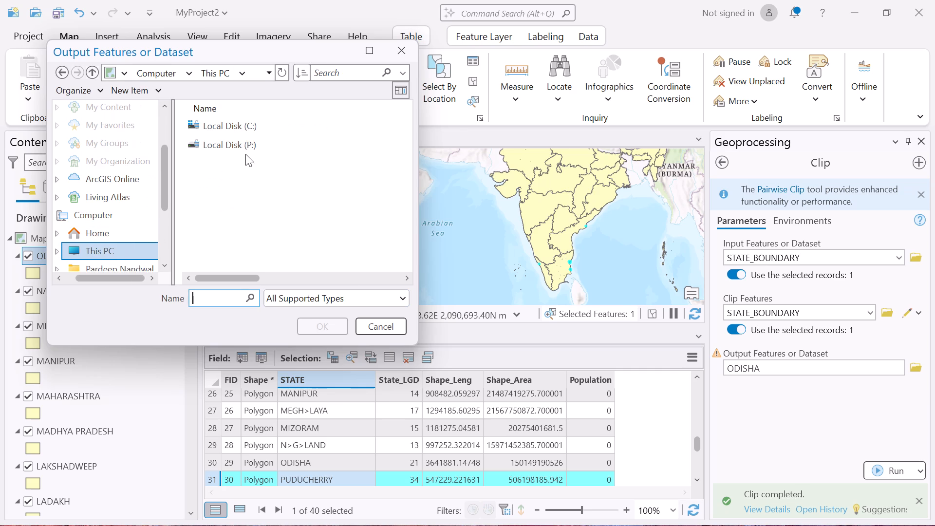
double_click(245, 154)
double_click(245, 147)
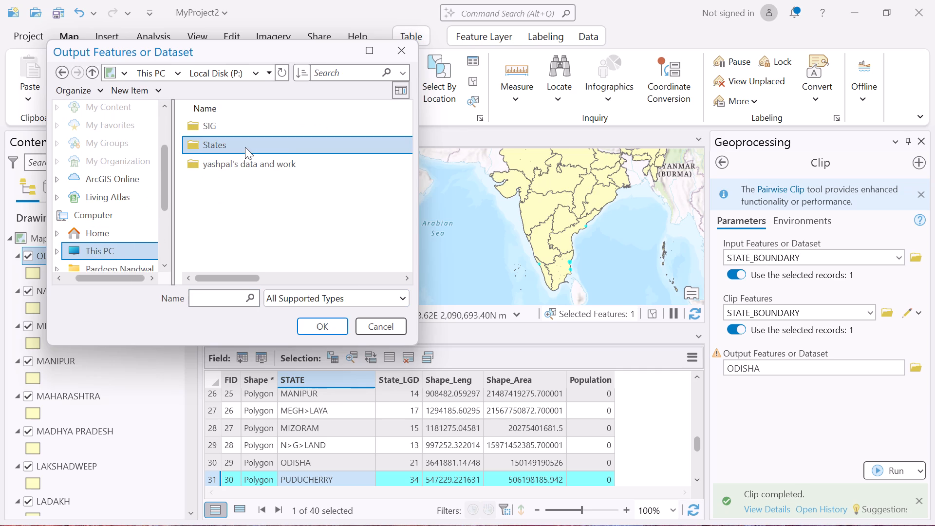
Copy the PUDUCHERRY folder's name and open its STATE_BOUNDARY subfolder as the Clip output location.
scroll(257, 177, "down", 5)
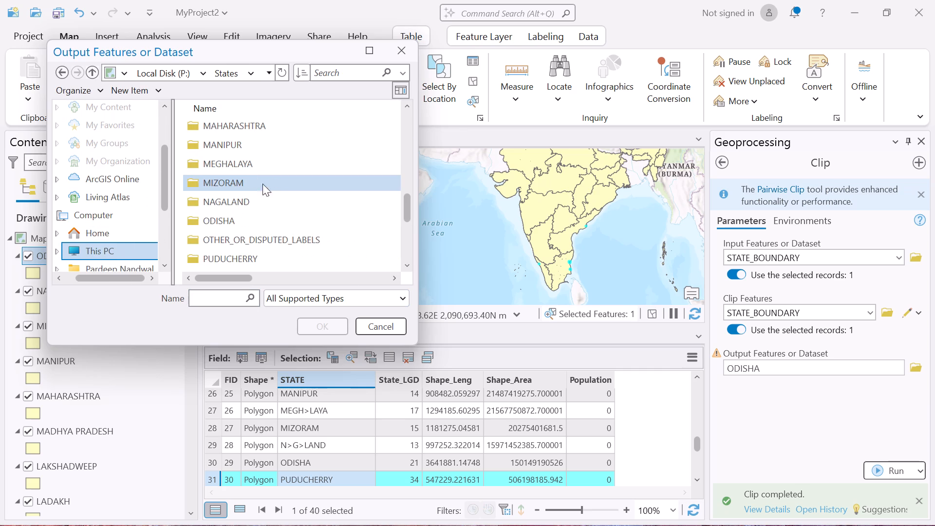
left_click(284, 261)
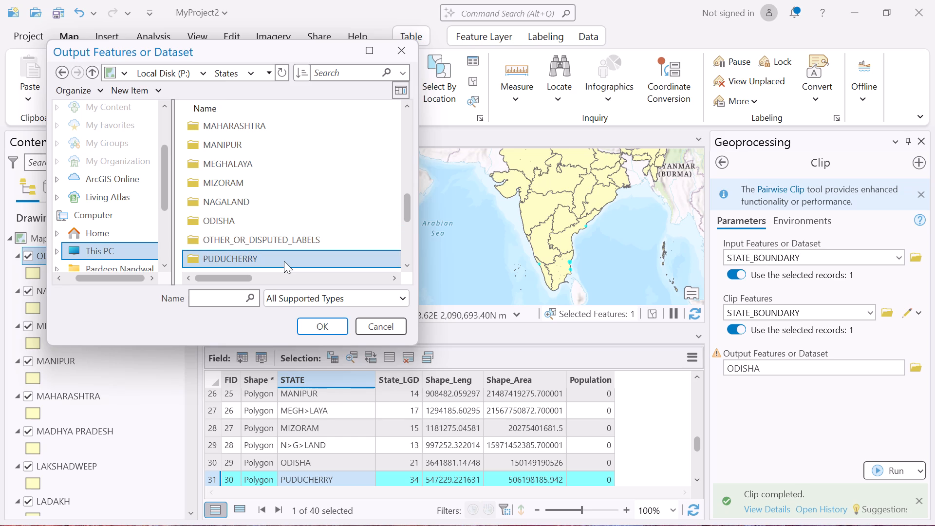
key("F2")
key("ctrl+c")
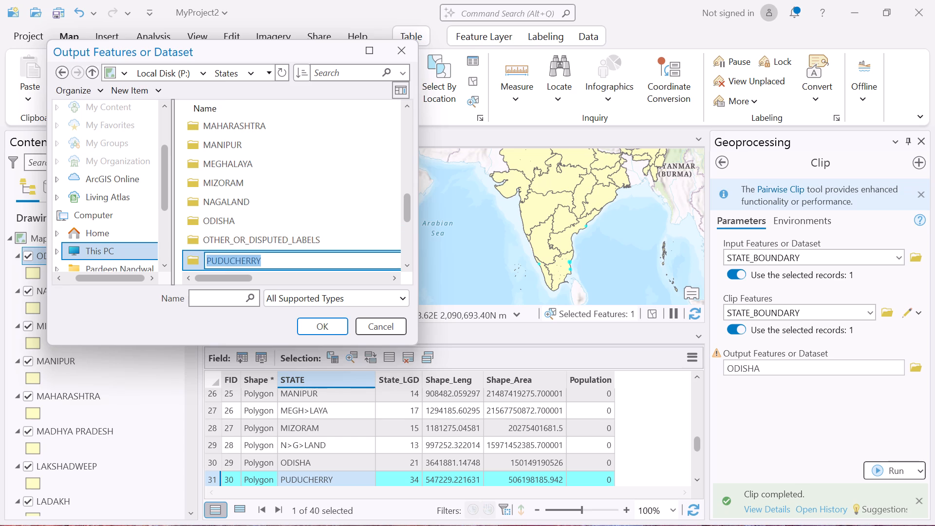
key("Return")
key("Return")
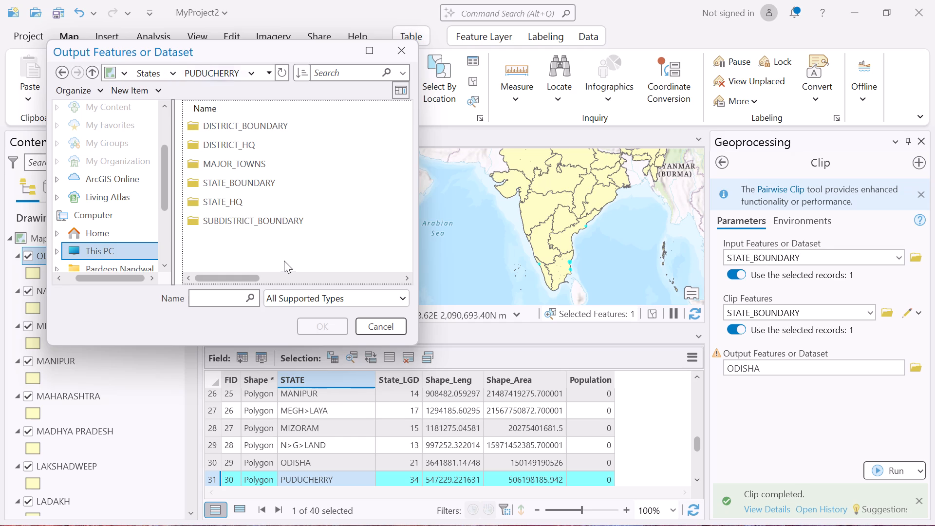
double_click(295, 185)
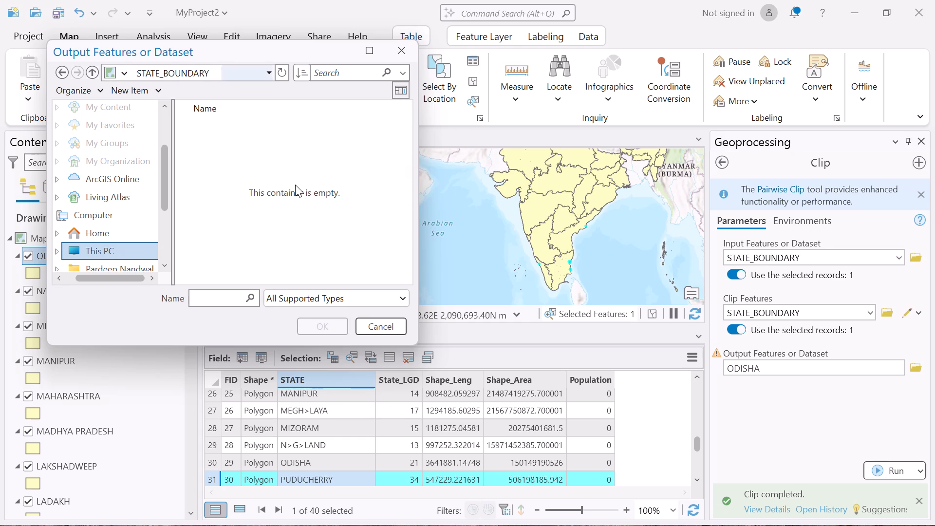
Name the Clip output PUDUCHERRY and run the Clip on the selected record.
left_click(216, 299)
key("ctrl+v")
left_click(332, 322)
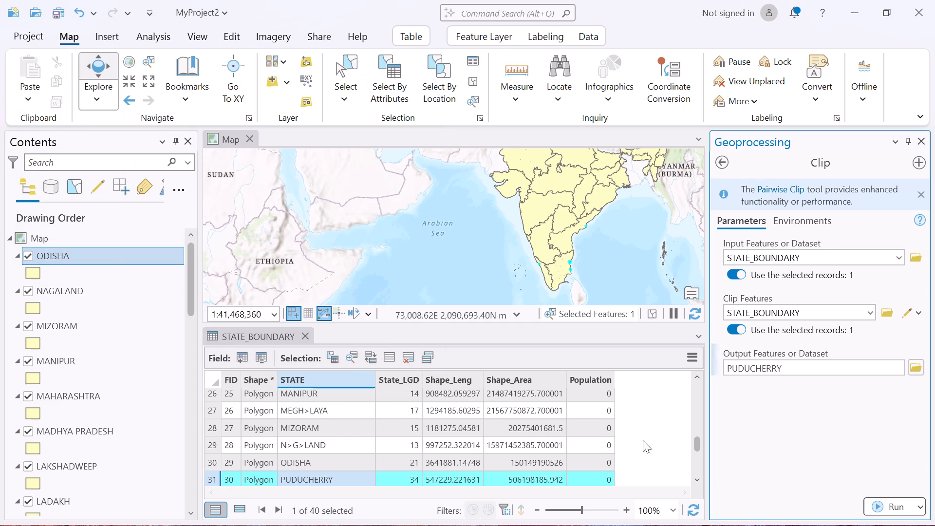
left_click(891, 512)
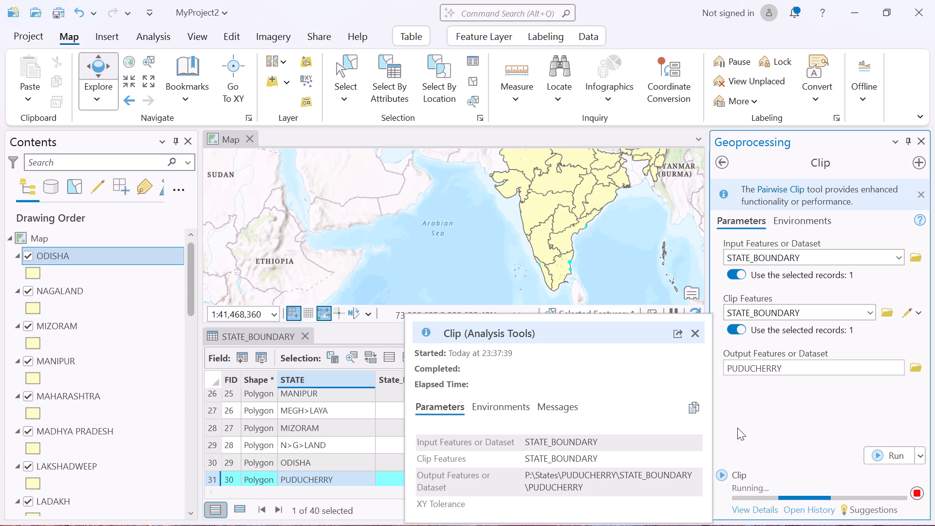
Select the PUNJAB record and browse the Clip output location to Local Disk (P:) > States.
scroll(409, 425, "down", 1)
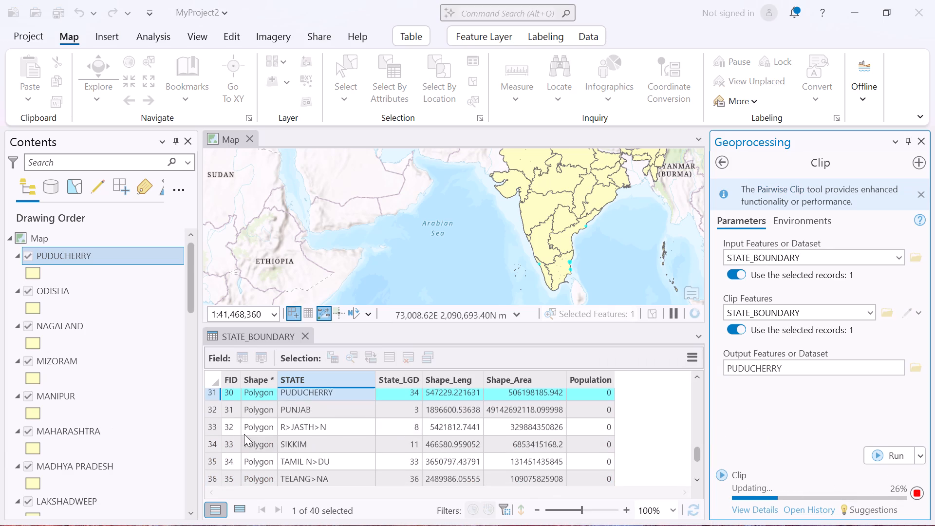
left_click(211, 411)
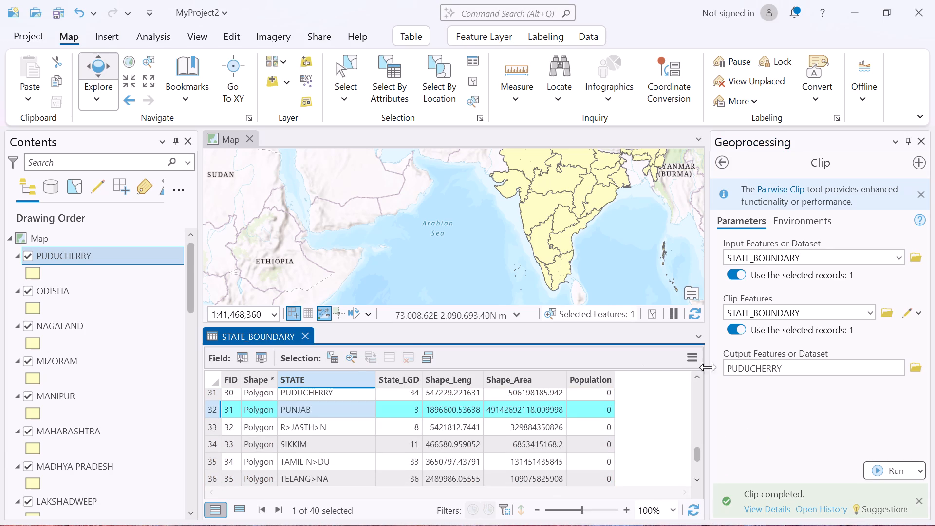
left_click(916, 367)
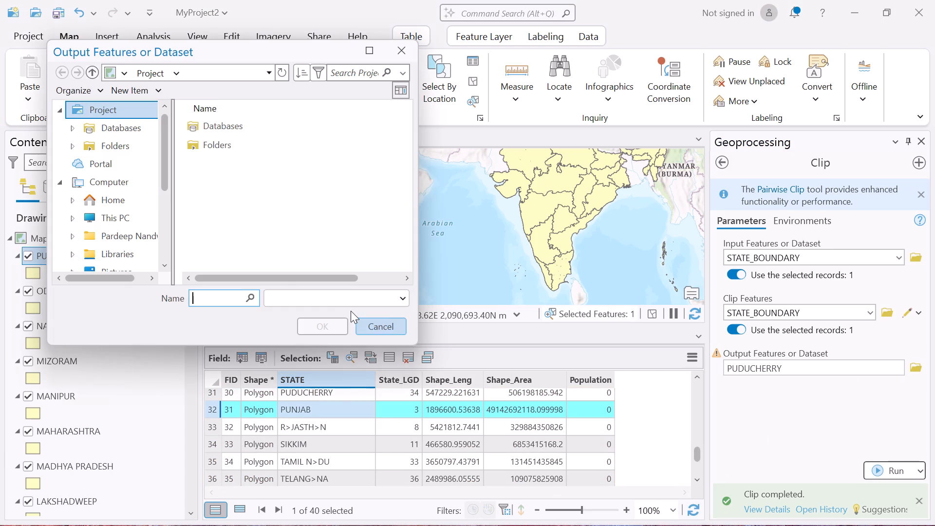
scroll(84, 219, "down", 1)
left_click(121, 249)
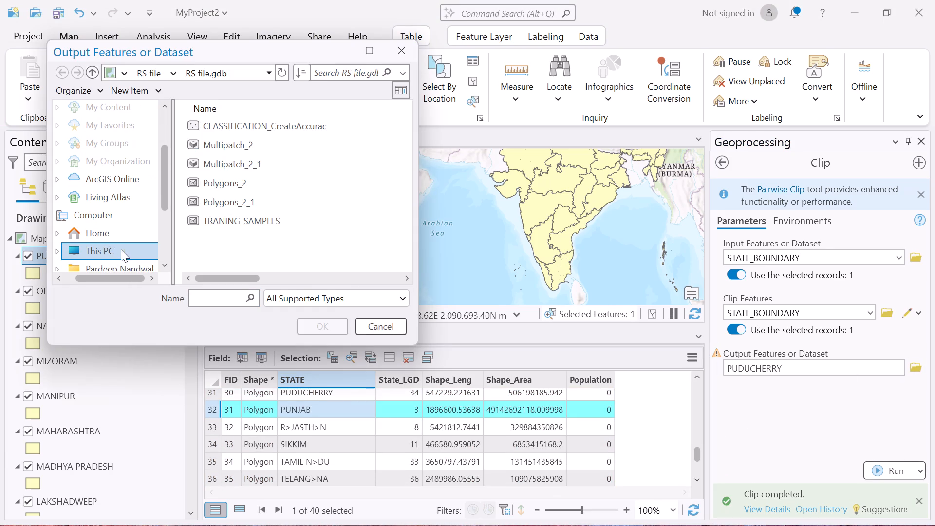
double_click(239, 150)
double_click(270, 144)
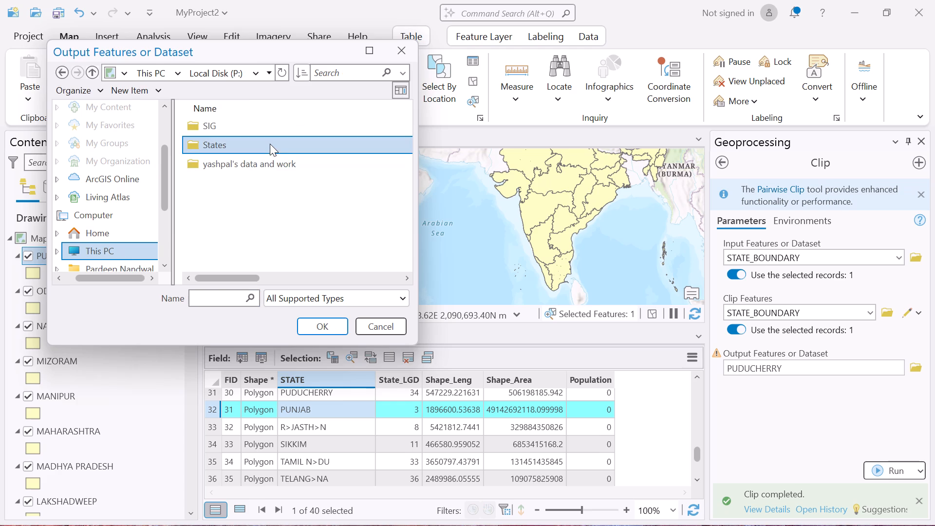
Copy the PUNJAB folder's name and open its STATE_BOUNDARY subfolder as the Clip output location.
scroll(268, 185, "down", 6)
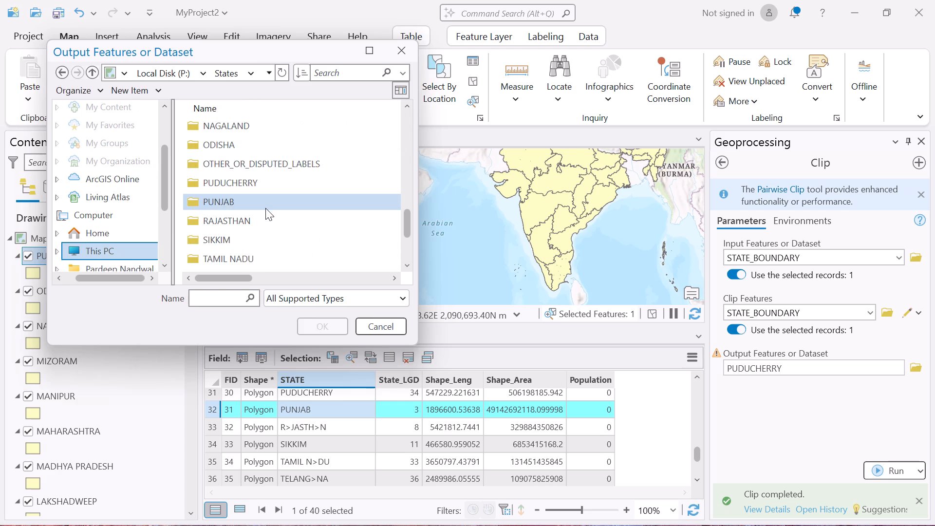
left_click(265, 208)
key("F2")
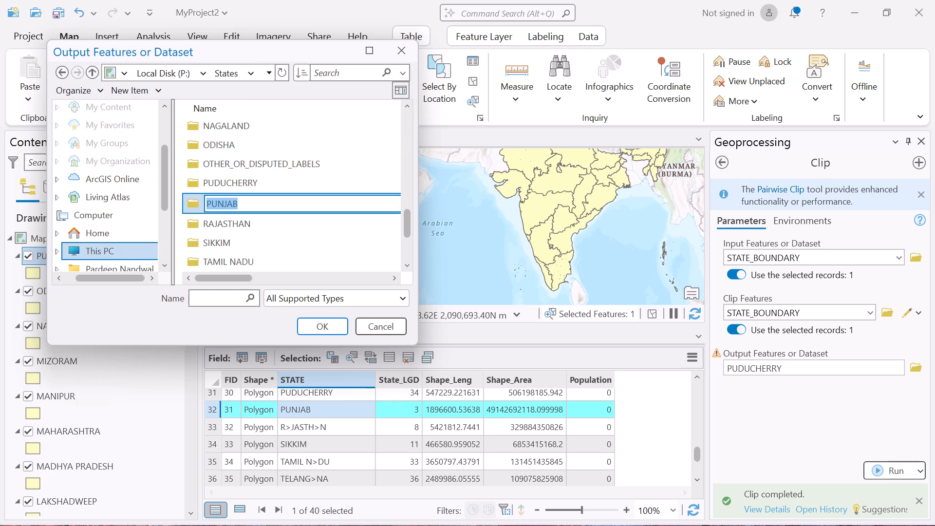
key("ctrl+c")
key("Return")
key("Return")
key("Return")
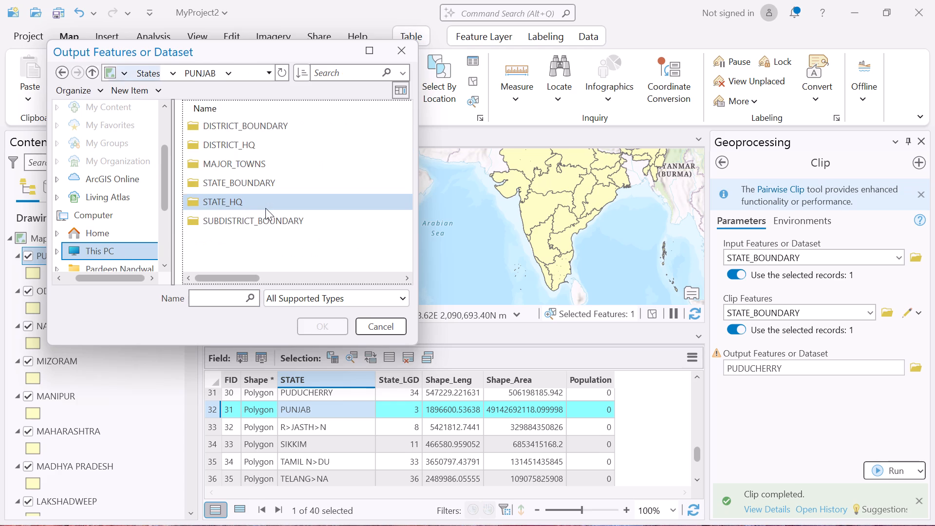
double_click(270, 188)
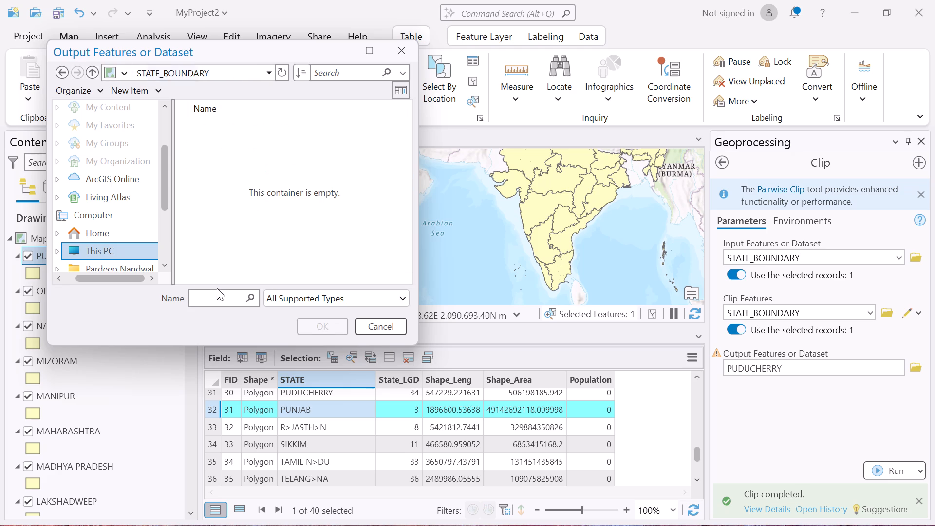
Name the Clip output PUNJAB and run the Clip on the selected record.
left_click(216, 289)
left_click(216, 301)
key("ctrl+v")
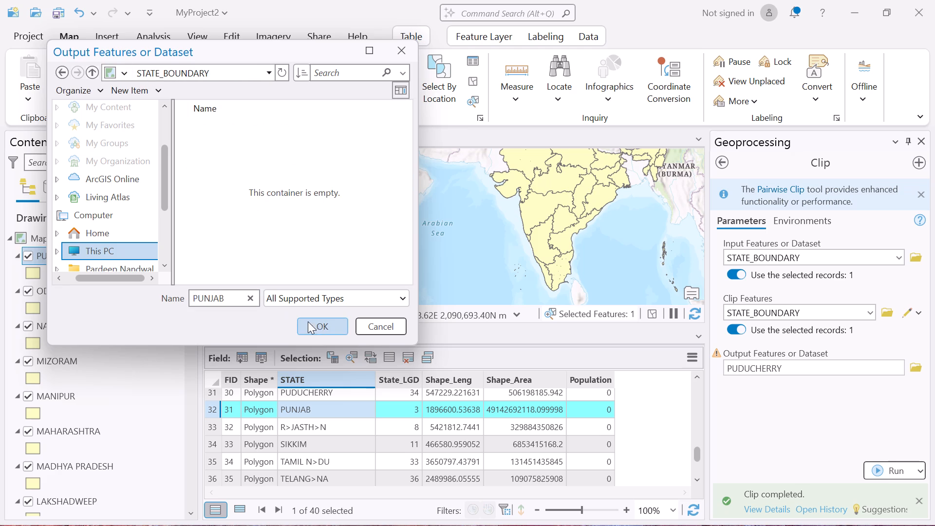
left_click(313, 325)
left_click(887, 500)
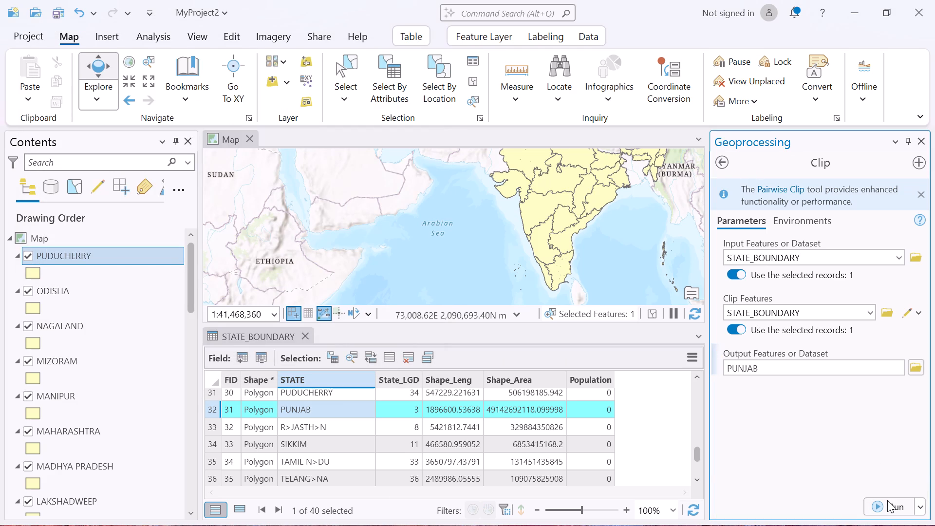
Select the R>JASTH>N record and browse the Clip output location to Local Disk (P:) > States.
left_click(207, 423)
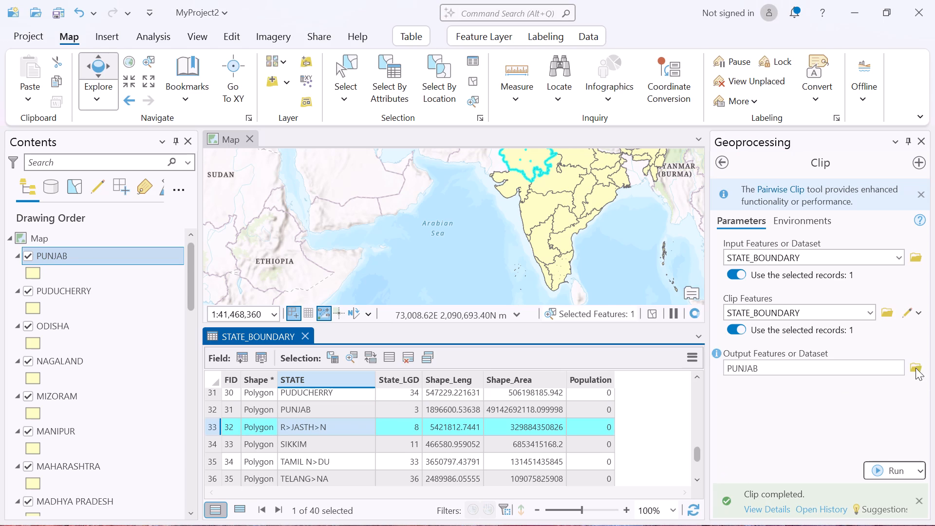
left_click(919, 368)
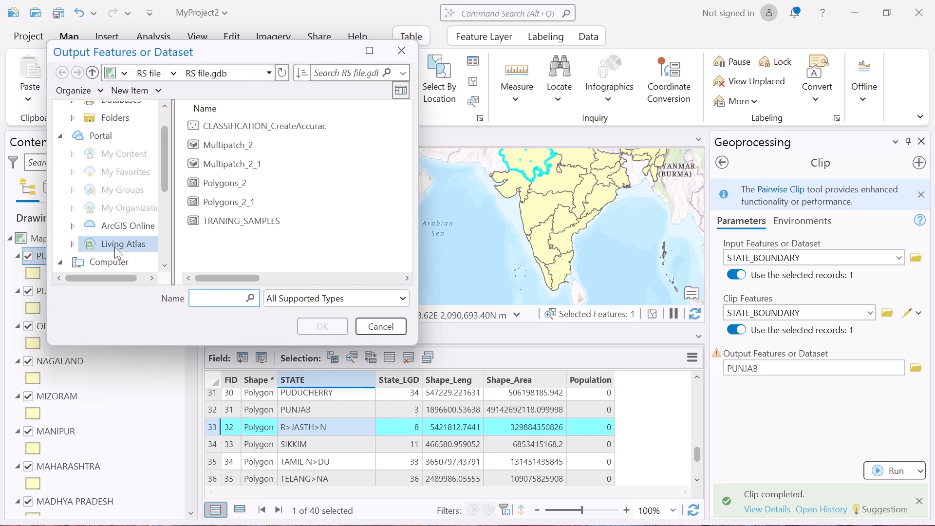
scroll(114, 247, "down", 1)
double_click(118, 248)
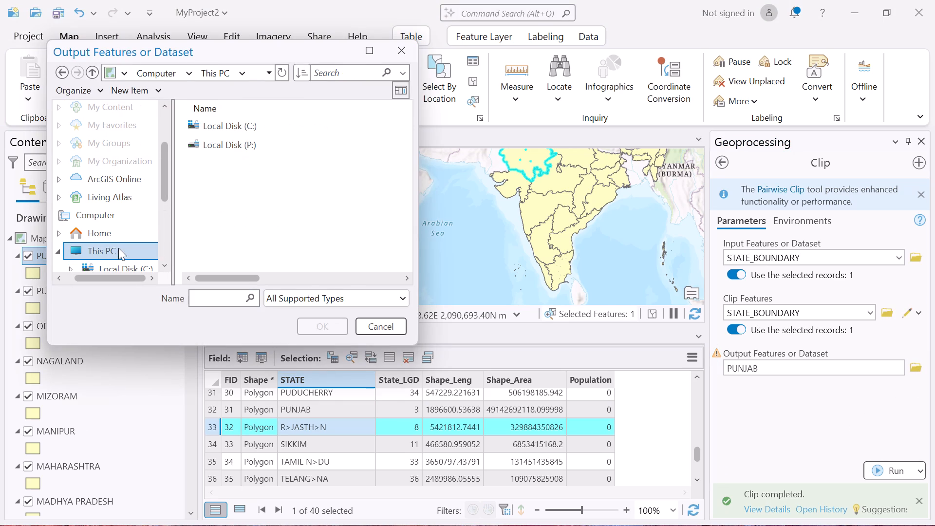
double_click(245, 152)
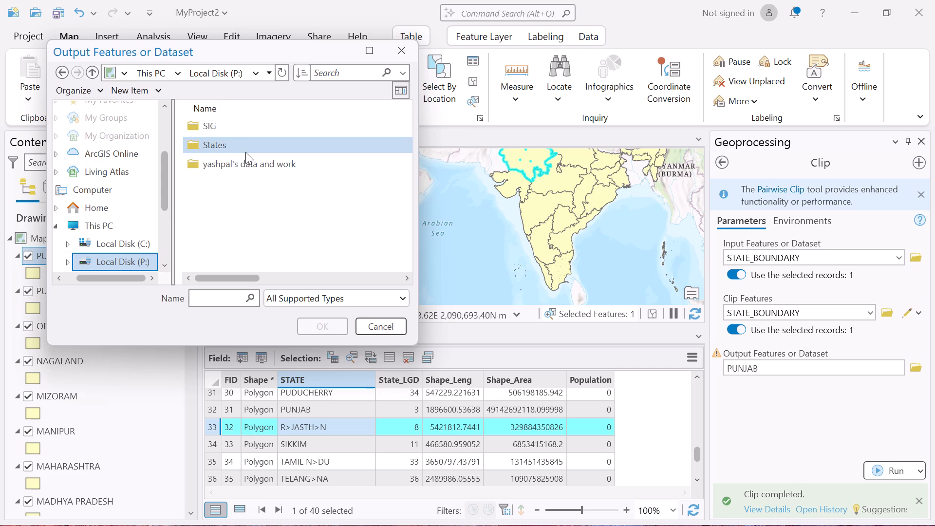
double_click(245, 152)
Copy the RAJASTHAN folder's name and open its STATE_BOUNDARY subfolder as the Clip output location.
scroll(244, 194, "down", 8)
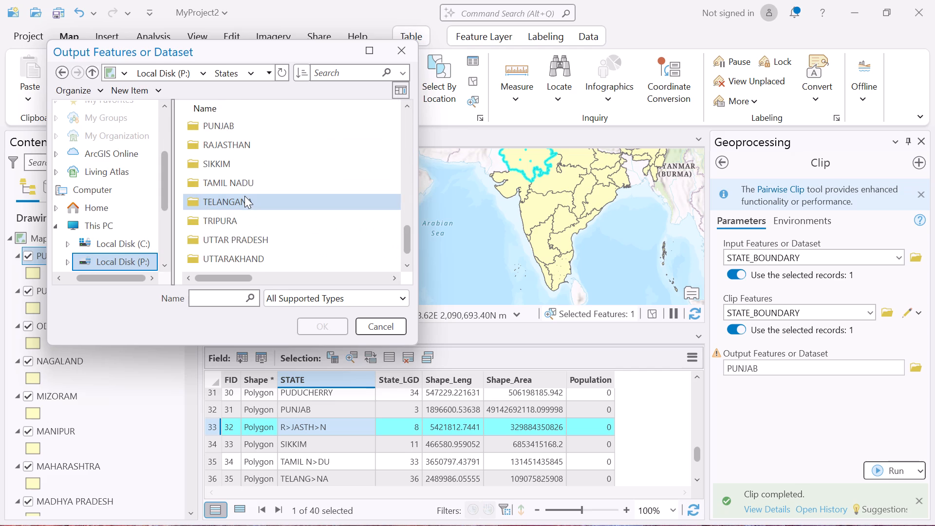
left_click(244, 137)
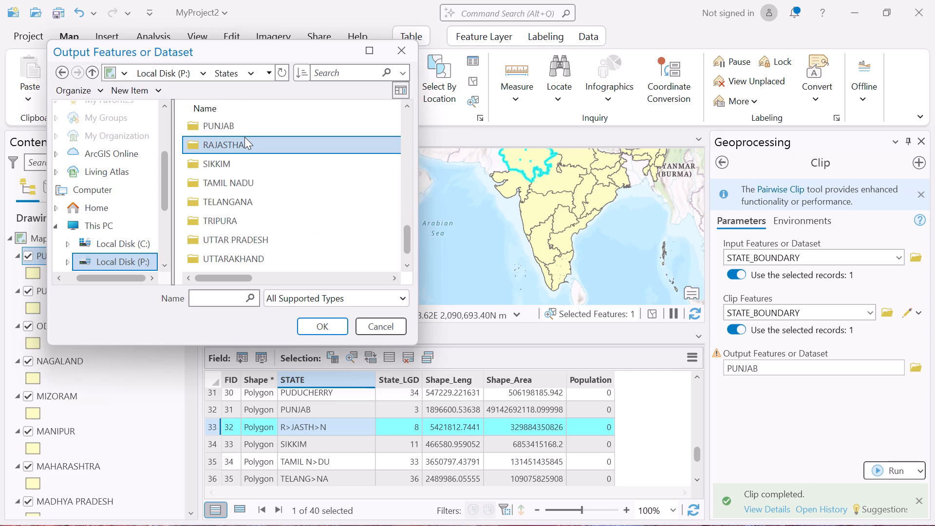
key("F2")
key("ctrl+c")
key("ctrl+c")
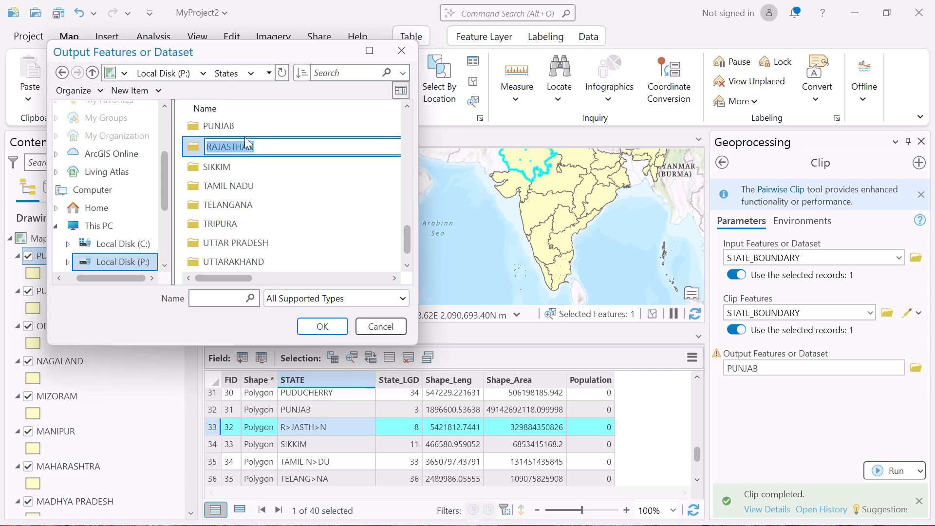
key("Return")
key("Return")
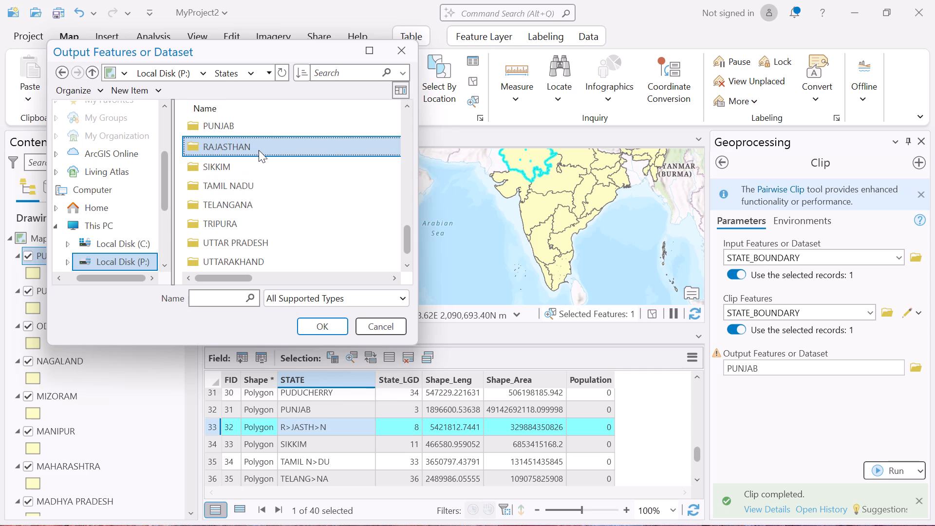
double_click(259, 150)
left_click(255, 187)
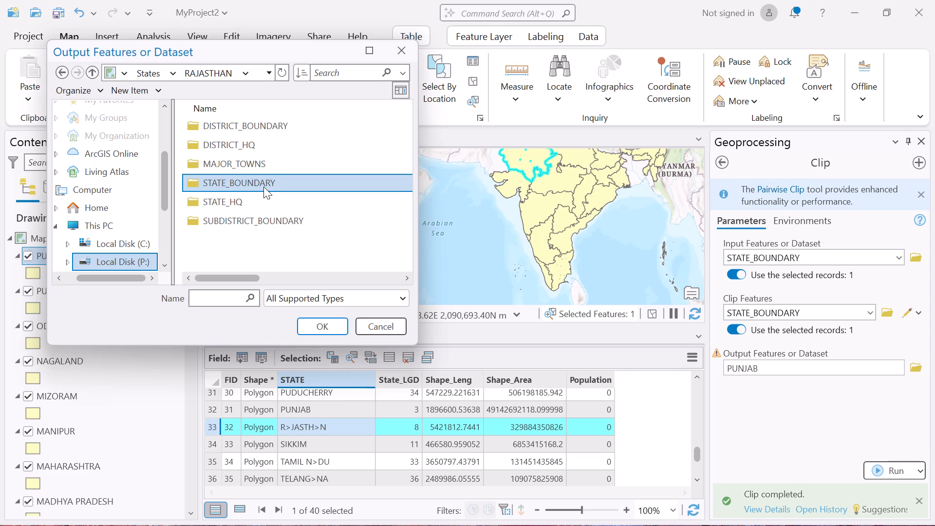
double_click(263, 186)
Name the Clip output RAJASTHAN and run the Clip on the selected record.
left_click(225, 299)
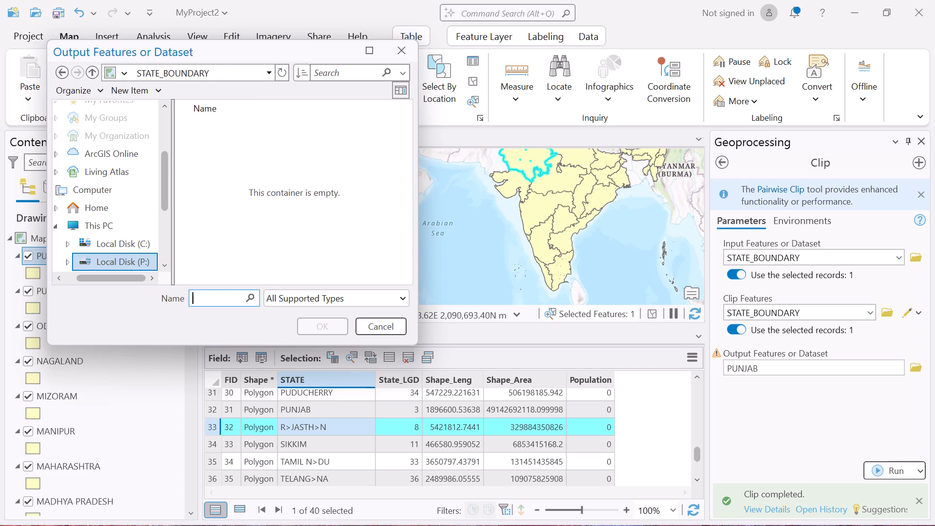
key("ctrl+v")
left_click(331, 332)
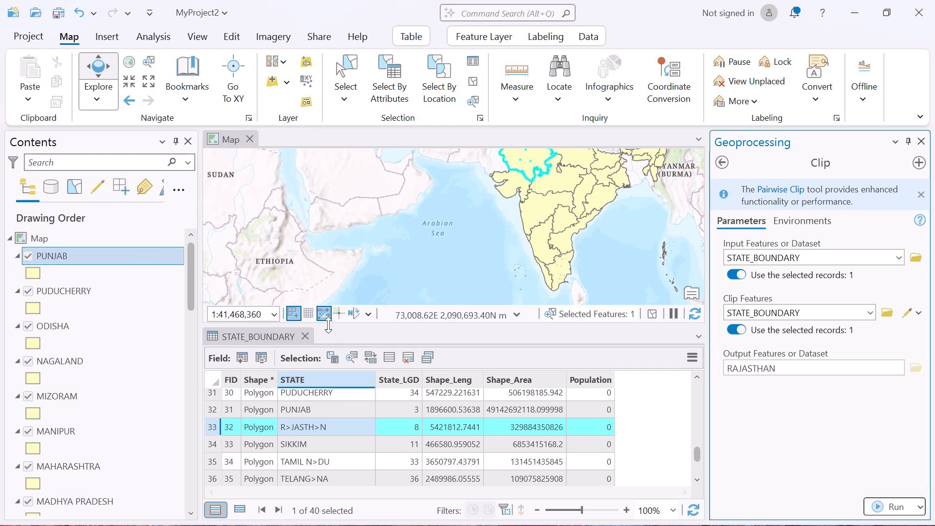
left_click(886, 499)
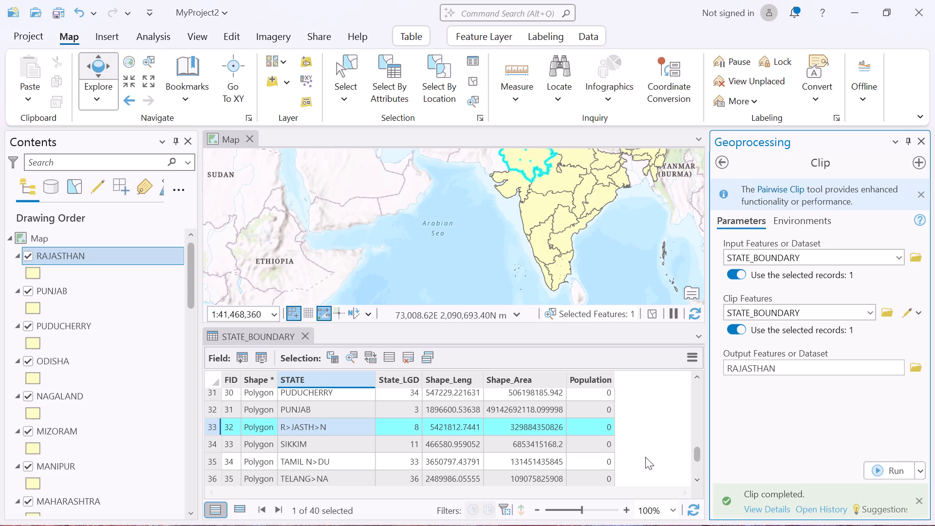
Select the SIKKIM record and browse the Clip output location to Local Disk (P:) > States.
left_click(208, 448)
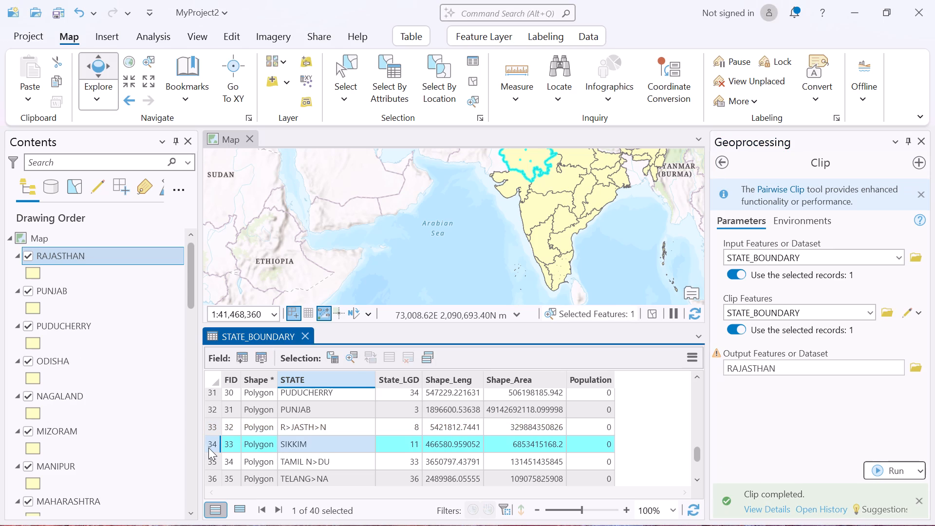
left_click(919, 368)
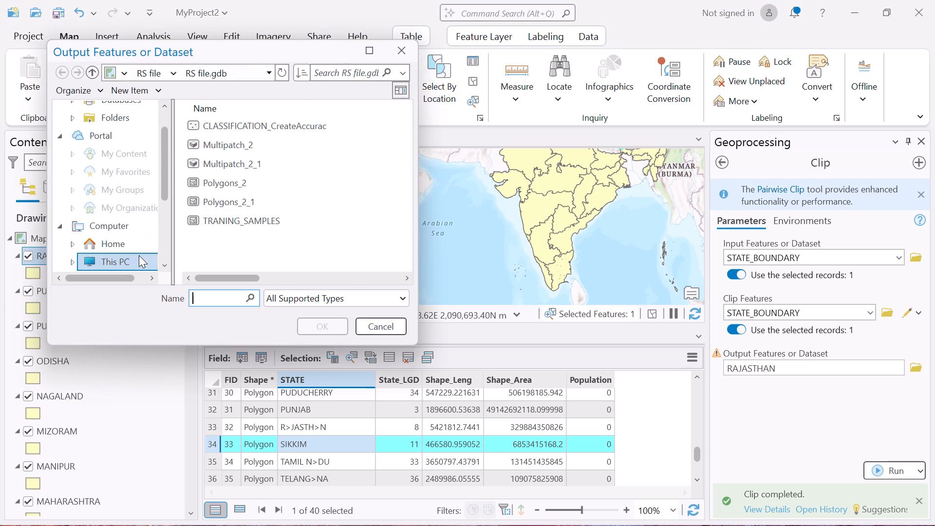
scroll(119, 257, "down", 2)
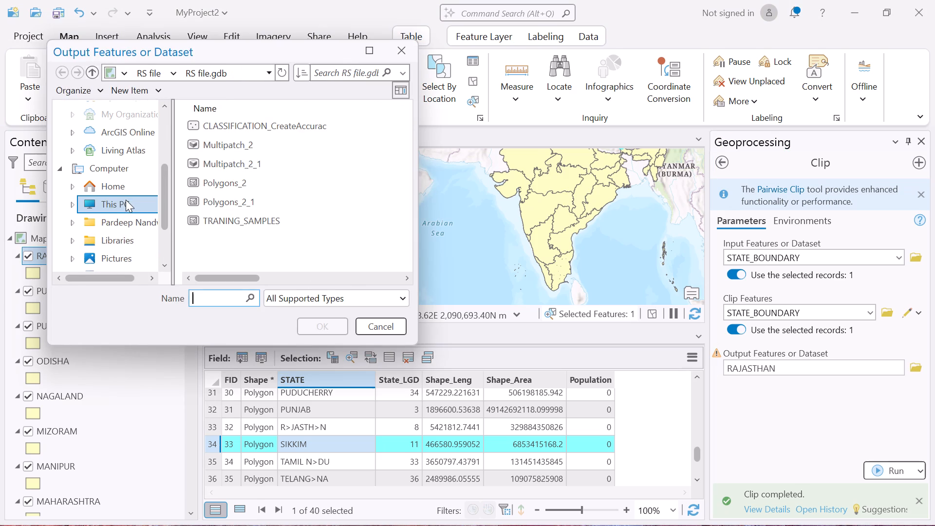
left_click(126, 199)
double_click(265, 147)
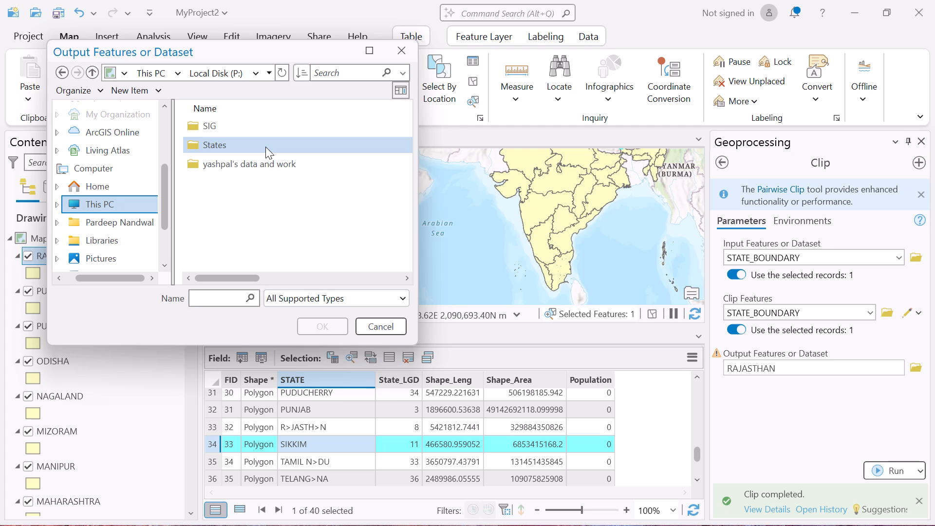
double_click(308, 141)
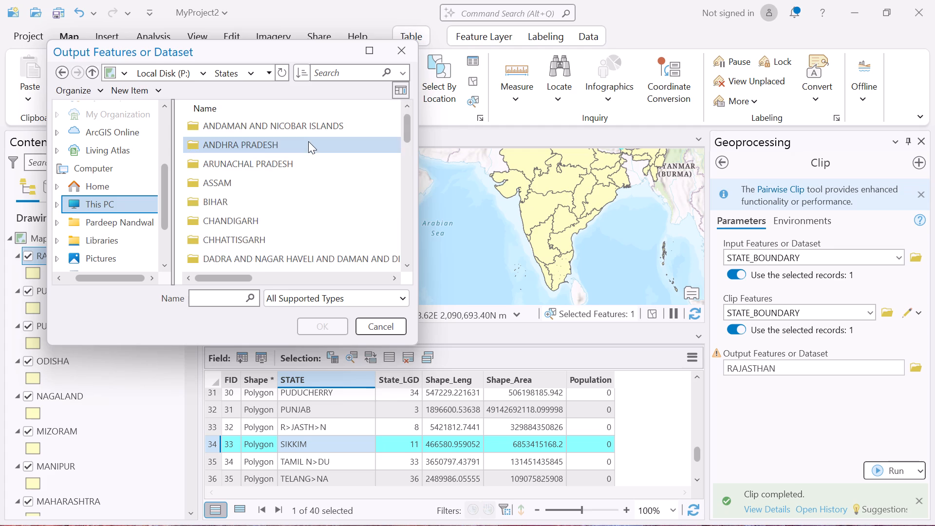
Copy the SIKKIM folder's name and open its STATE_BOUNDARY subfolder as the Clip output location.
scroll(270, 201, "down", 6)
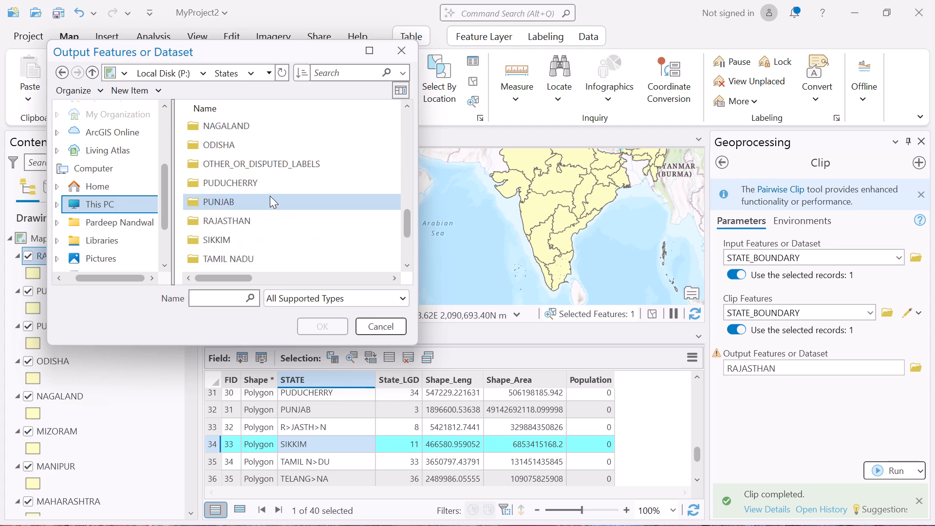
scroll(270, 196, "down", 1)
left_click(272, 168)
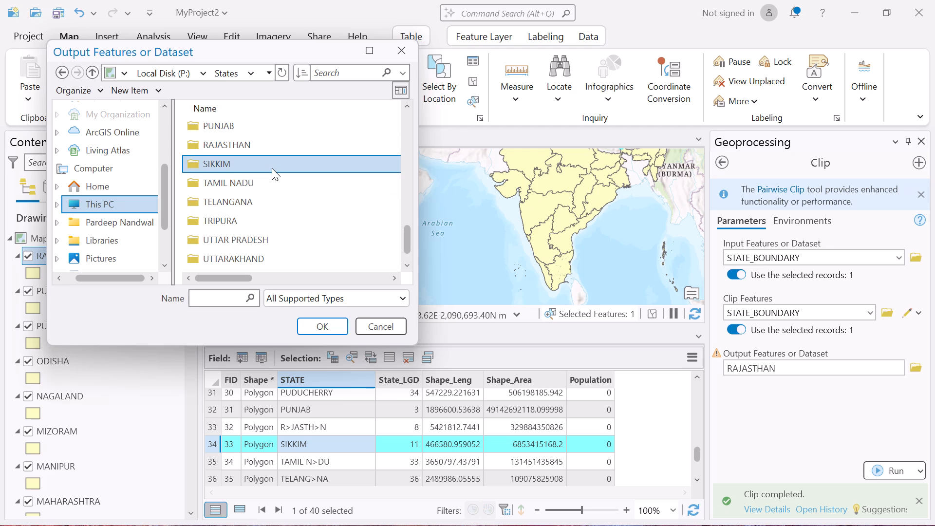
key("F2")
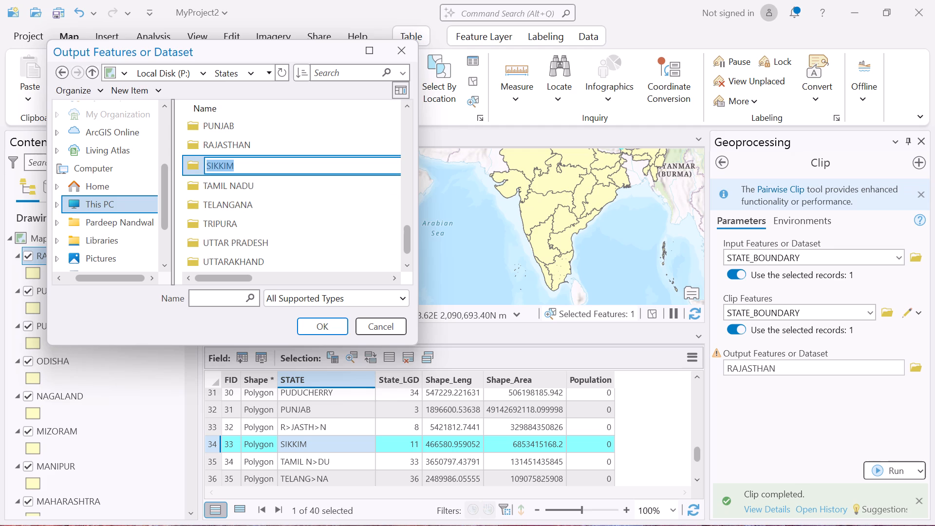
key("ctrl+c")
key("Return")
key("Return")
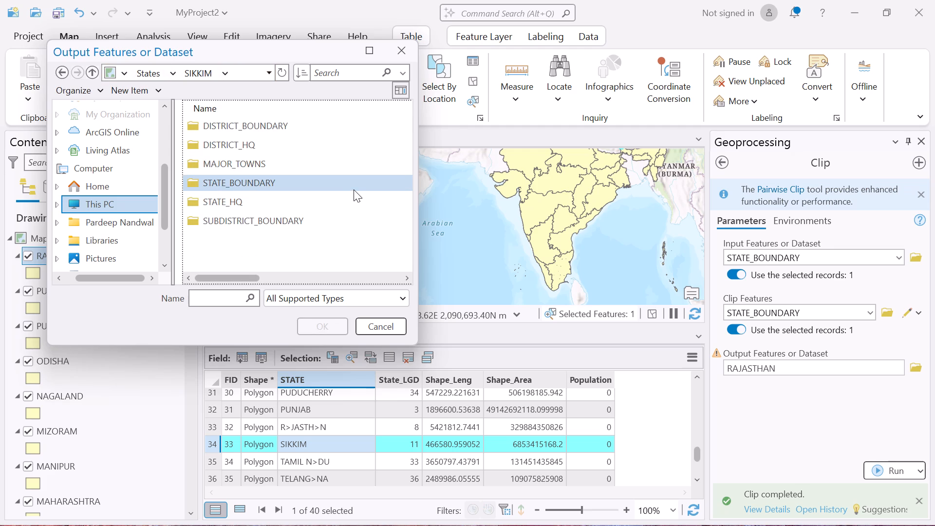
double_click(354, 189)
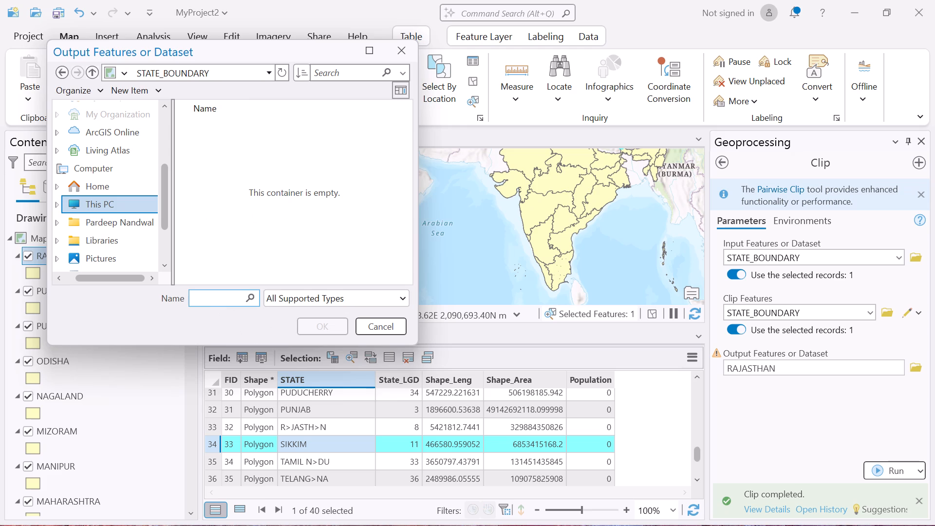
Name the Clip output SIKKIM and run the Clip on the selected record.
left_click(209, 295)
key("ctrl+v")
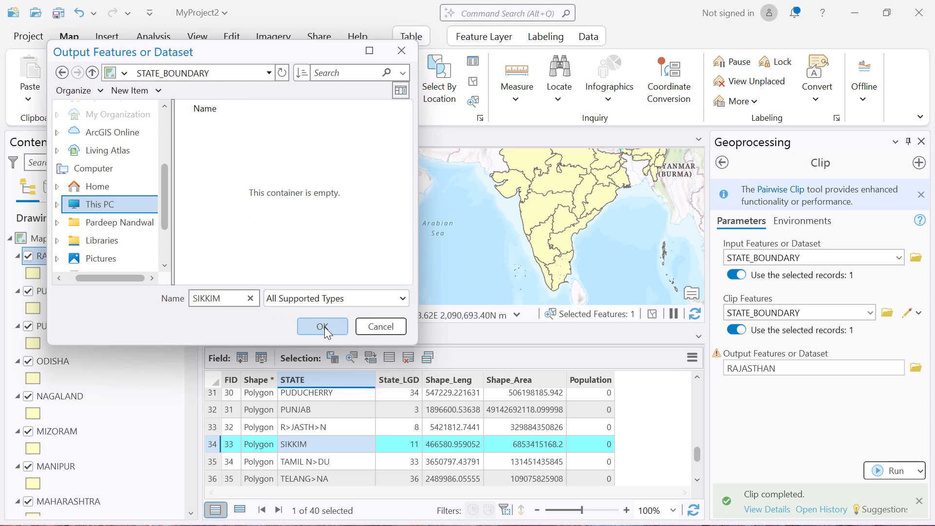
left_click(324, 327)
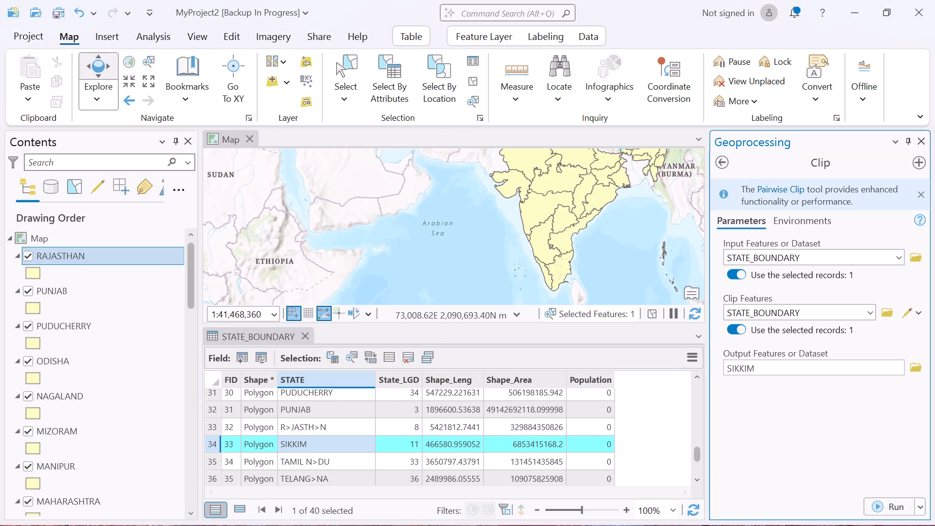
left_click(901, 507)
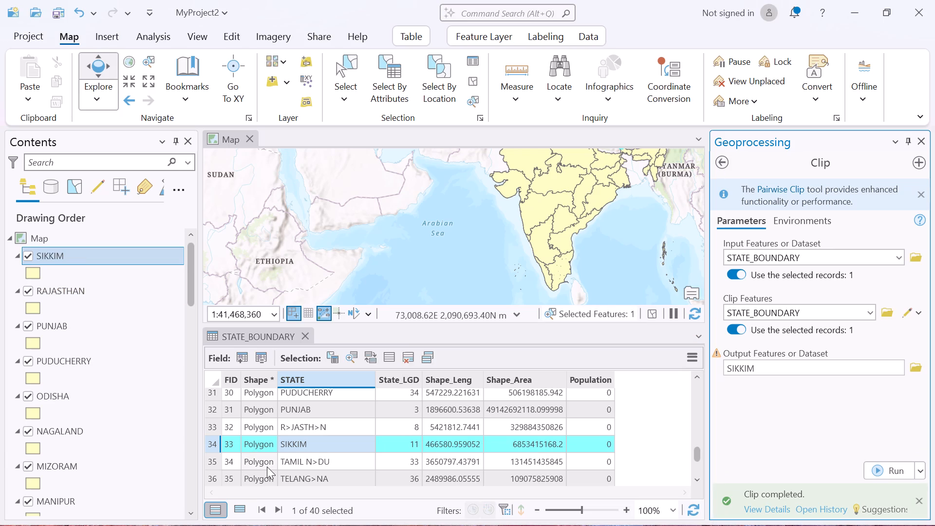
Select the TAMIL N>DU record and browse the Clip output location to Local Disk (P:) > States.
left_click(211, 463)
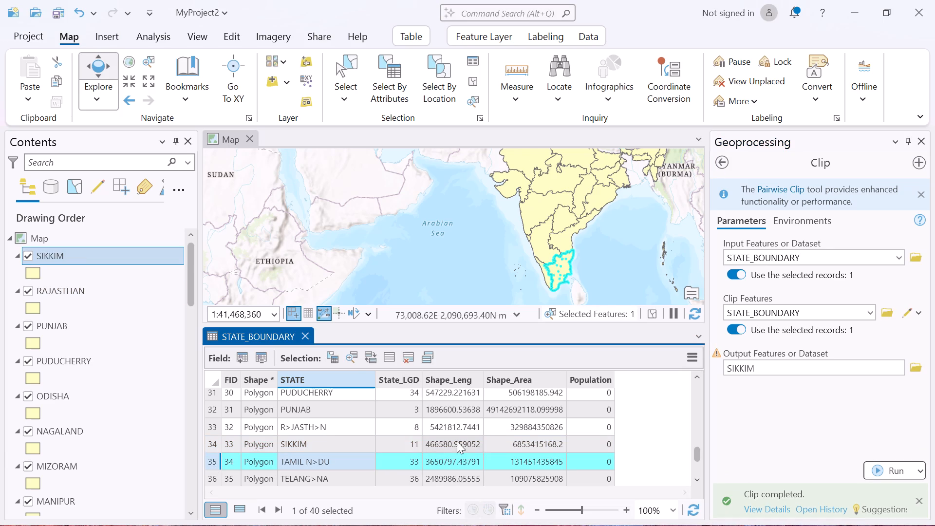
left_click(917, 359)
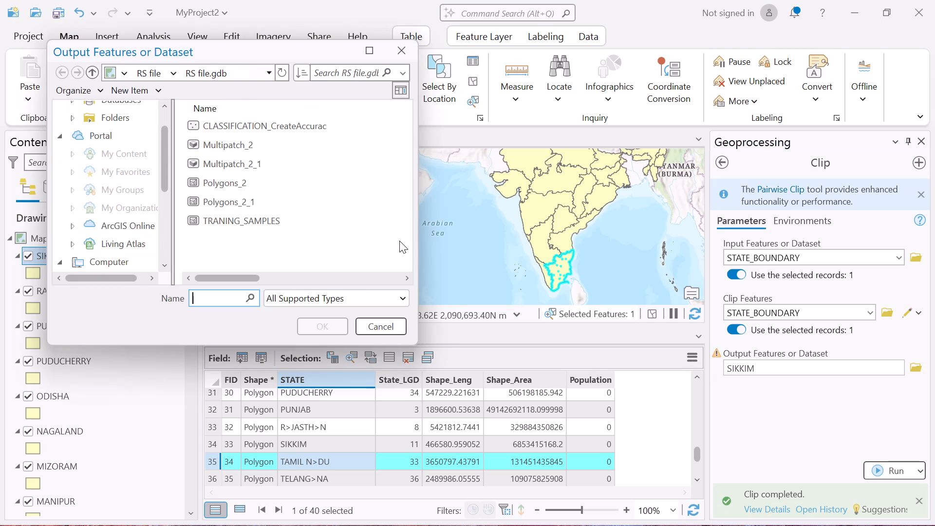
scroll(131, 230, "down", 1)
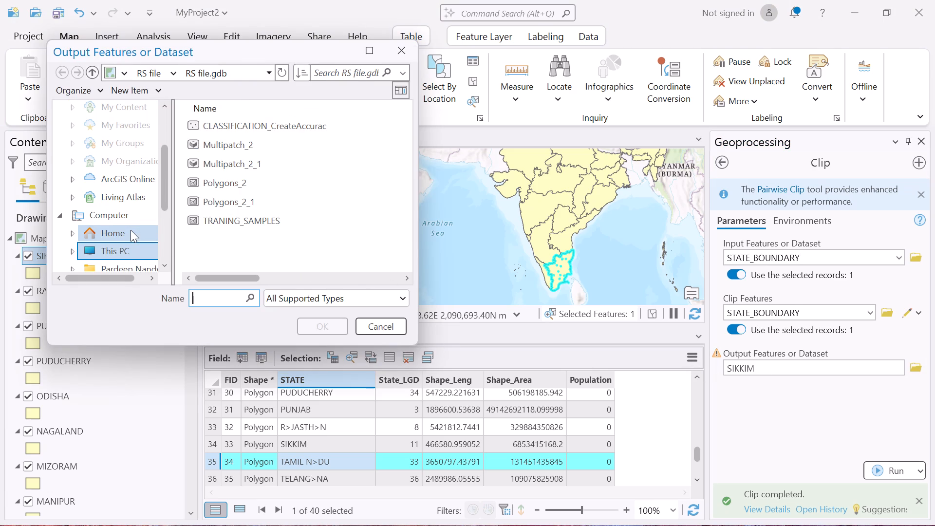
double_click(124, 247)
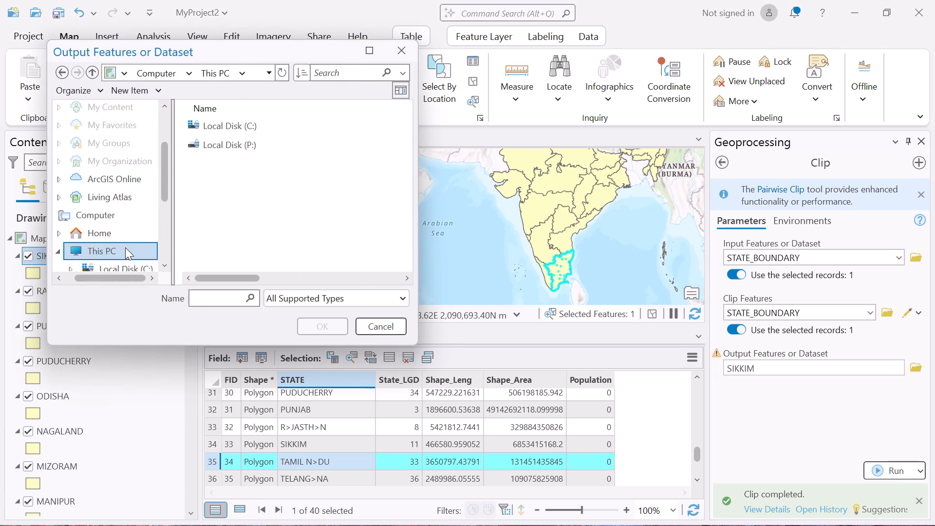
double_click(242, 153)
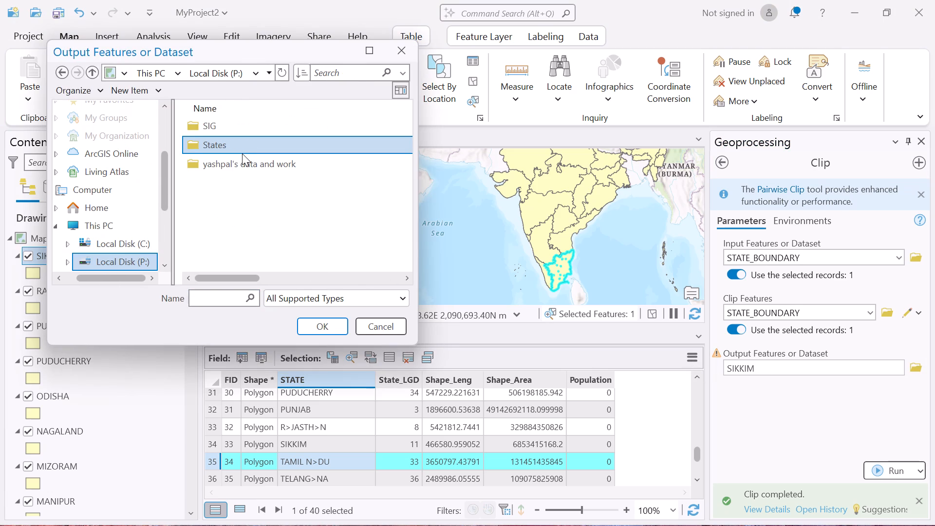
double_click(242, 153)
Copy the TAMIL NADU folder's name and open its STATE_BOUNDARY subfolder as the Clip output location.
scroll(260, 187, "down", 3)
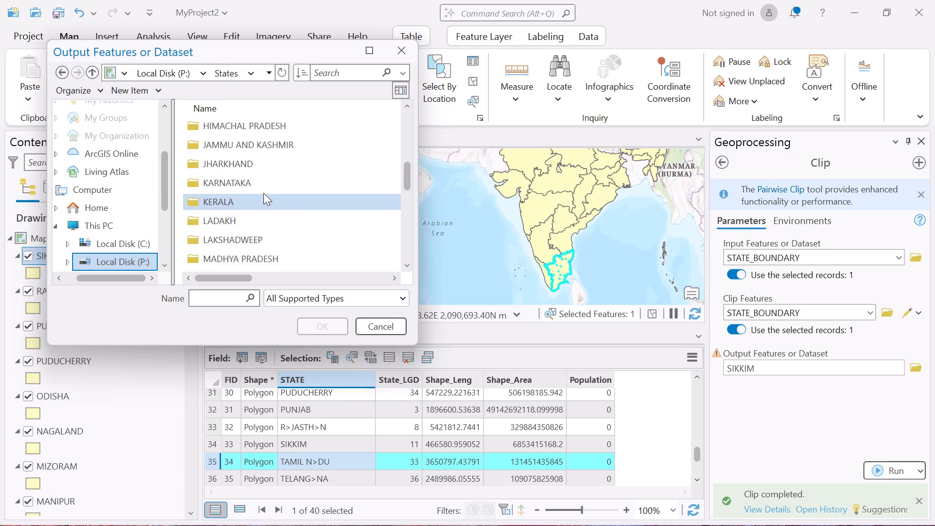
scroll(263, 193, "down", 6)
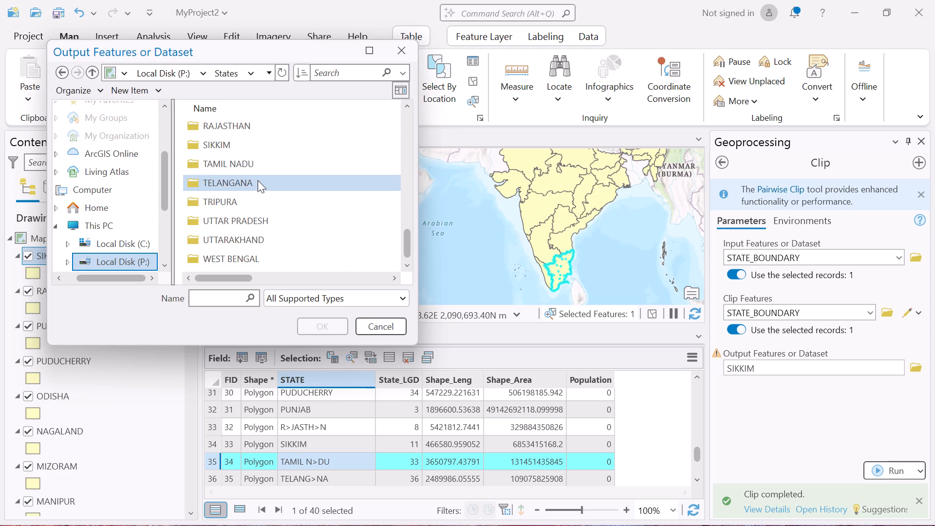
left_click(255, 164)
key("F2")
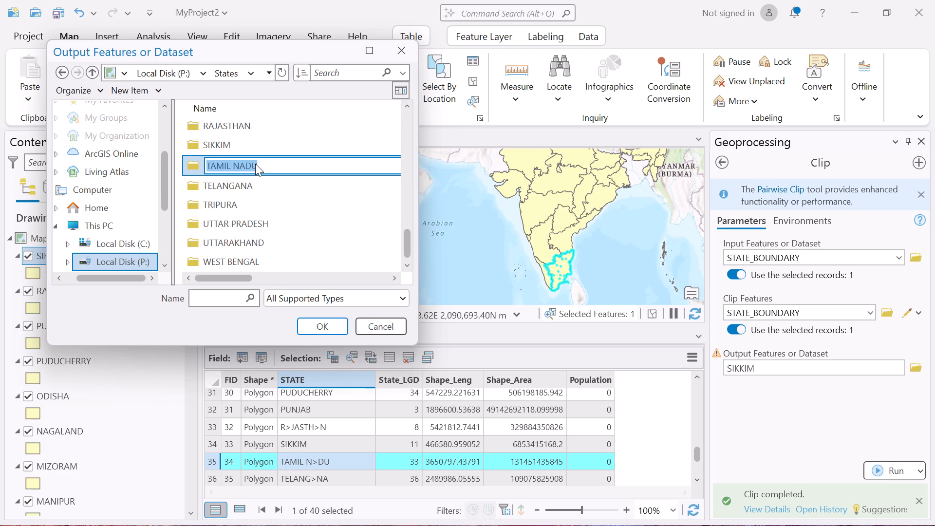
key("ctrl+c")
key("Return")
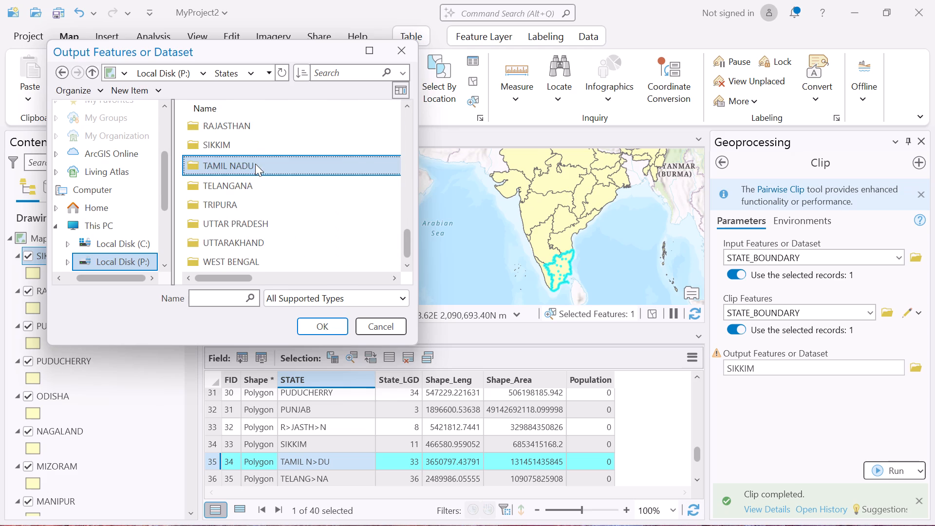
key("Return")
left_click(266, 185)
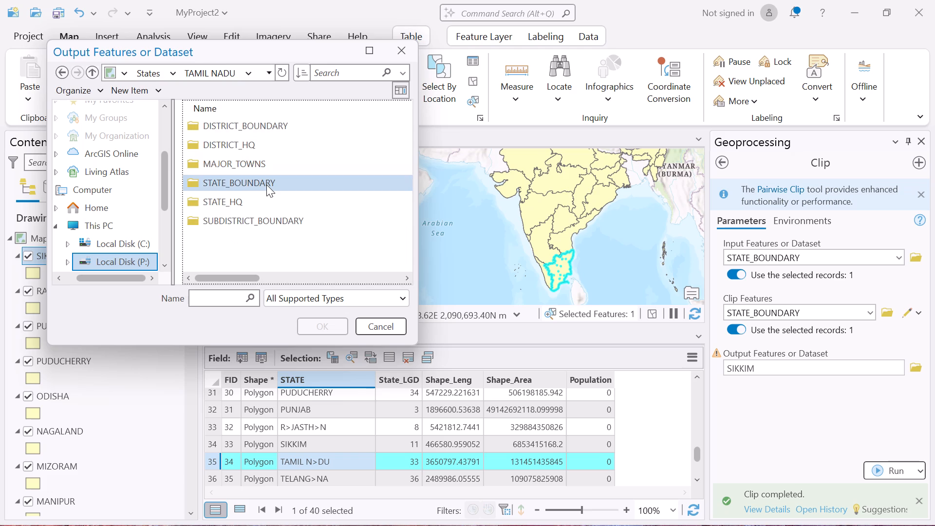
left_click(266, 185)
left_click(266, 185)
double_click(266, 185)
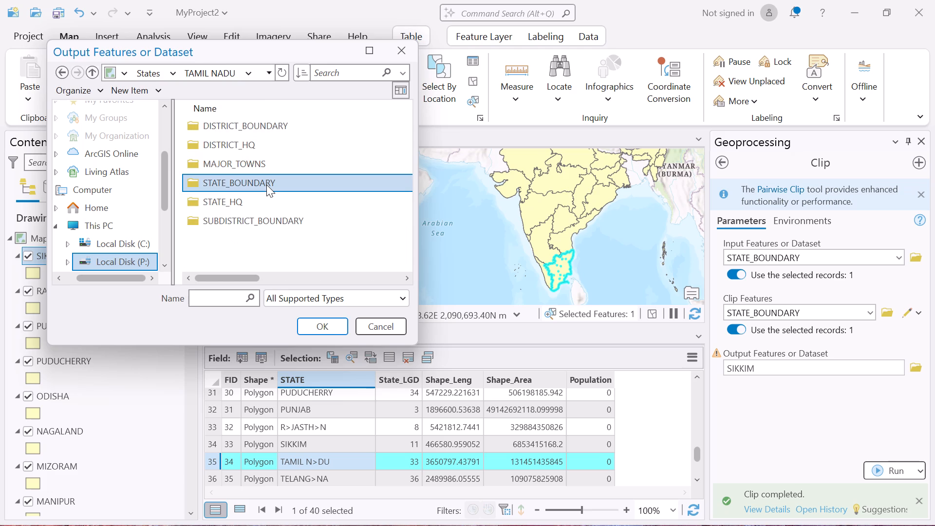
Name the Clip output TAMIL NADU and run the Clip on the selected record.
left_click(212, 299)
key("ctrl+v")
left_click(321, 331)
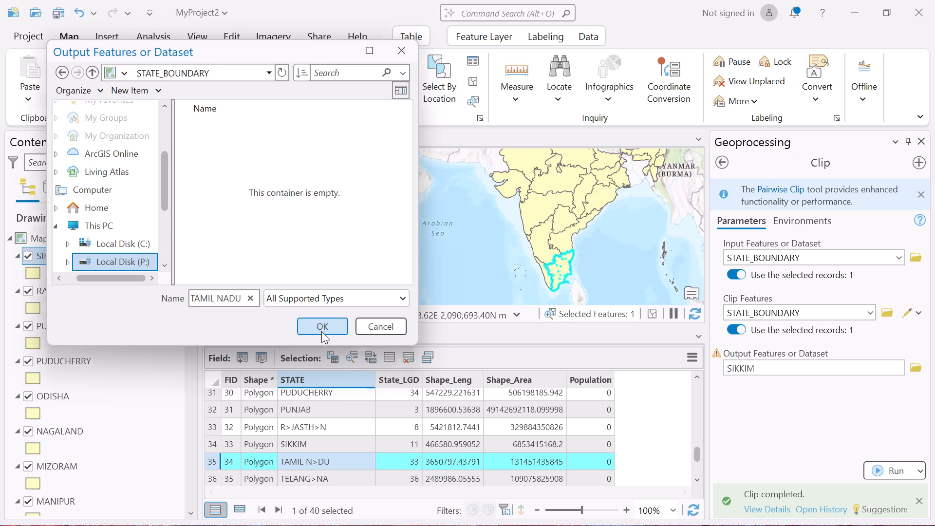
left_click(894, 499)
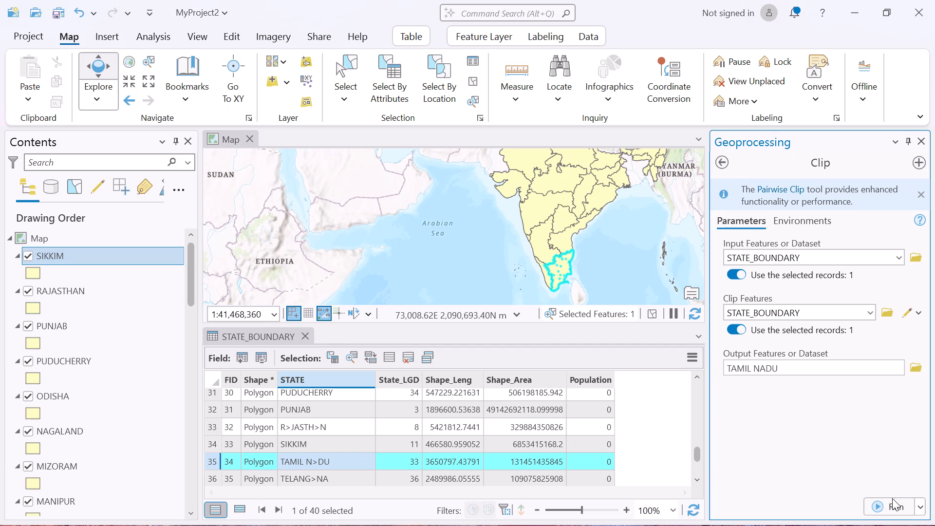
Select the TELANG>NA record and browse the Clip output location to Local Disk (P:) > States.
scroll(350, 429, "down", 1)
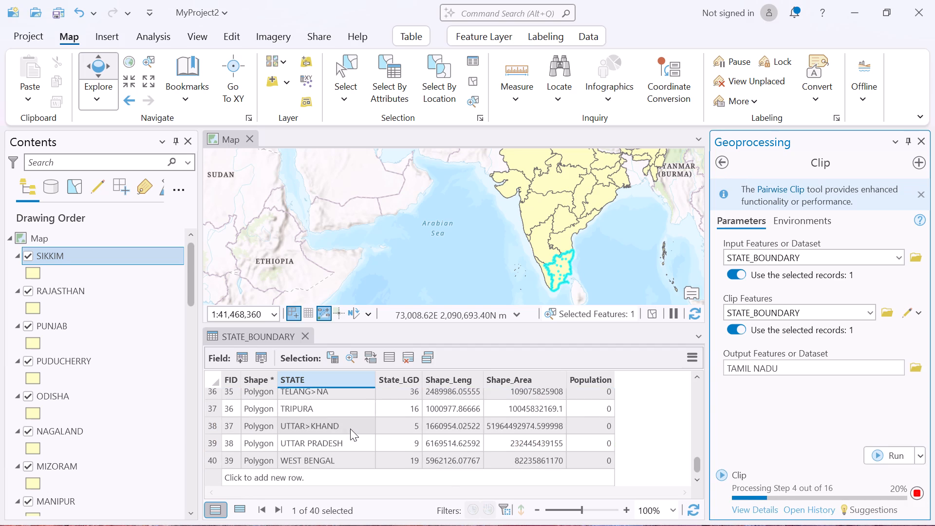
scroll(350, 429, "up", 1)
left_click(216, 477)
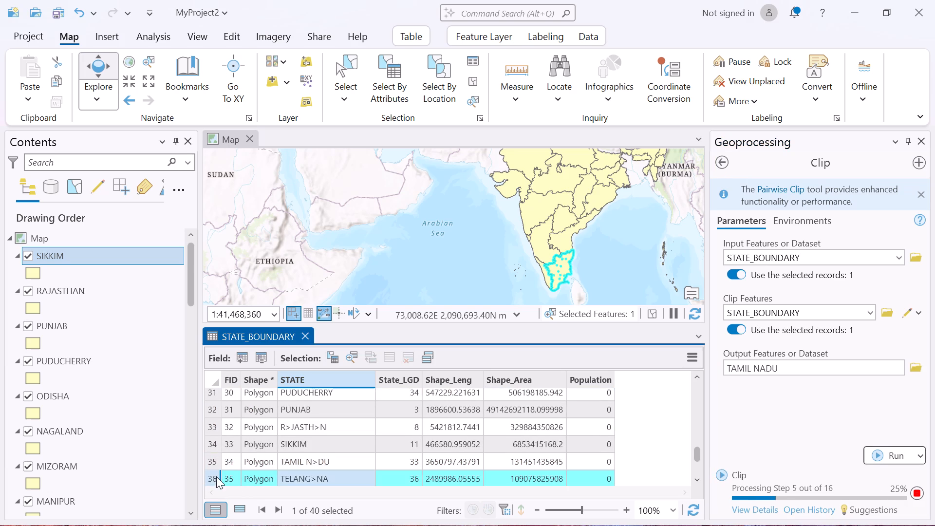
left_click(914, 369)
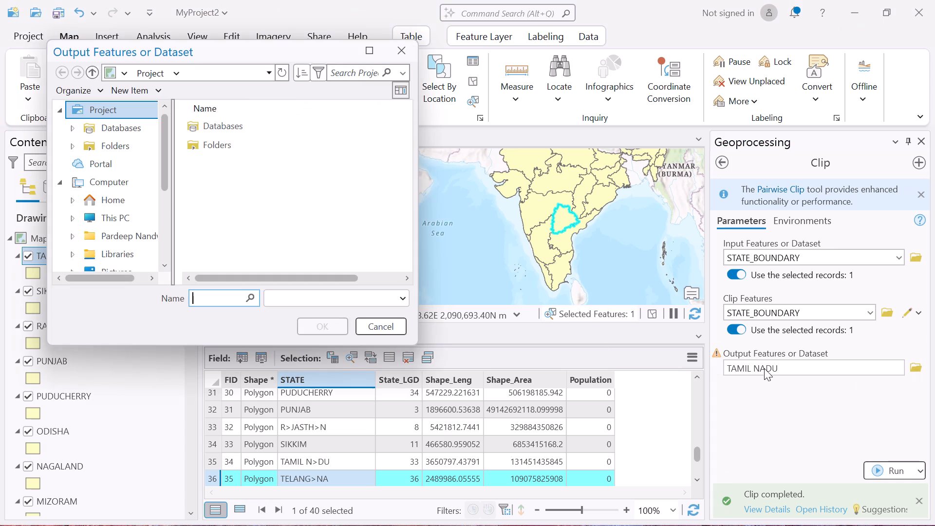
scroll(134, 233, "down", 2)
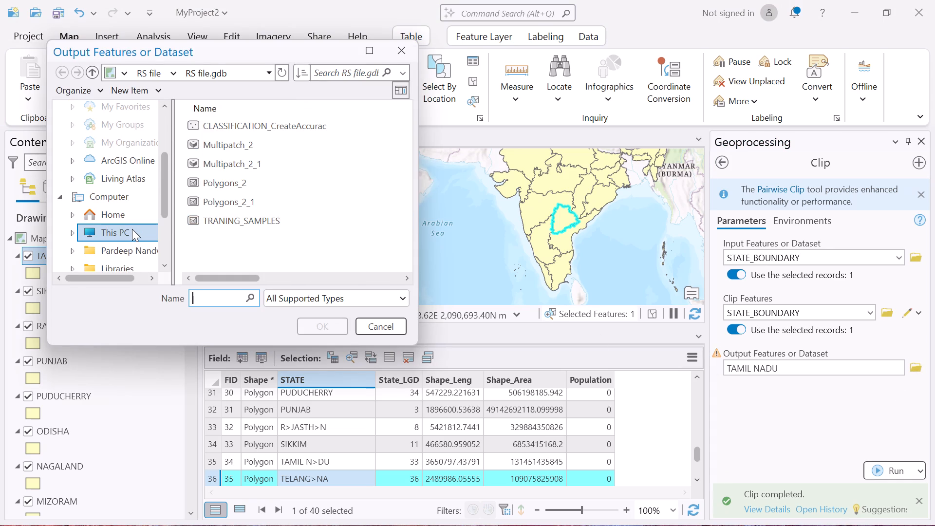
left_click(132, 229)
triple_click(257, 139)
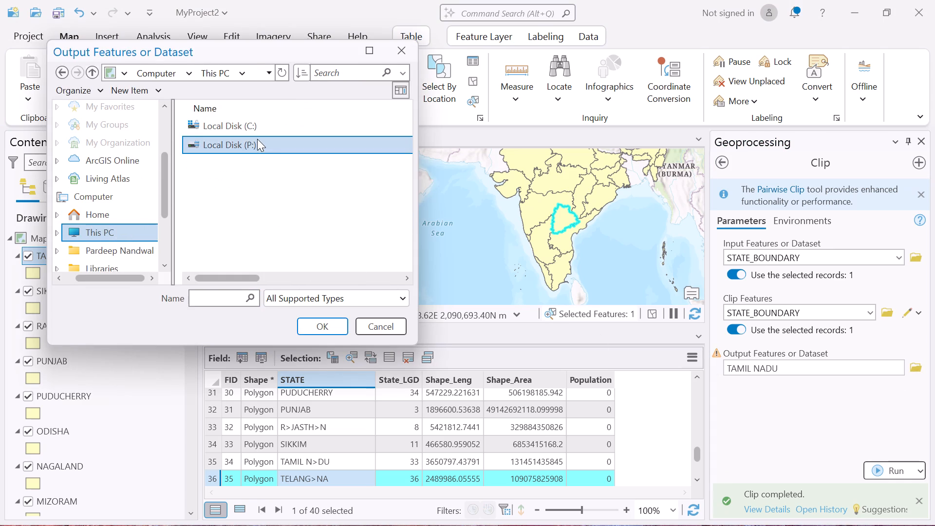
double_click(257, 138)
Copy the TELANGANA folder's name and open its STATE_BOUNDARY subfolder as the Clip output location.
scroll(271, 217, "down", 6)
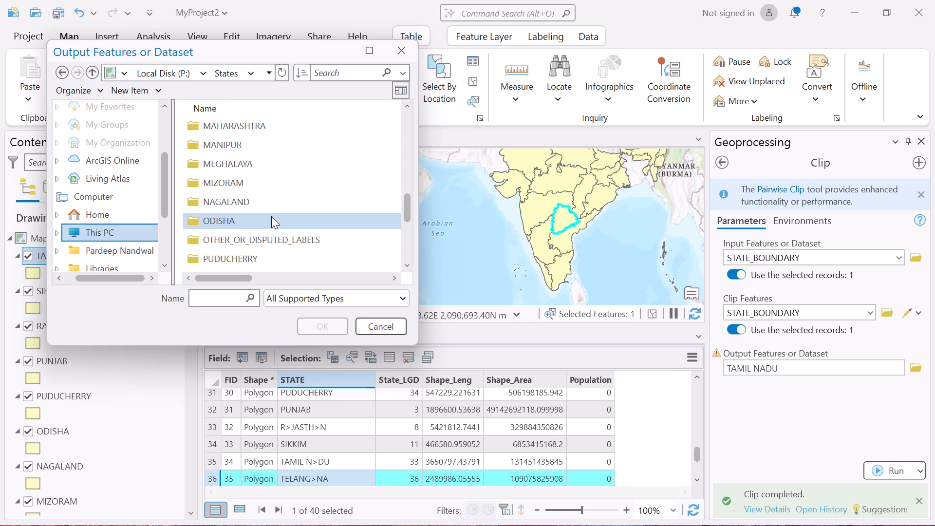
scroll(286, 153, "down", 1)
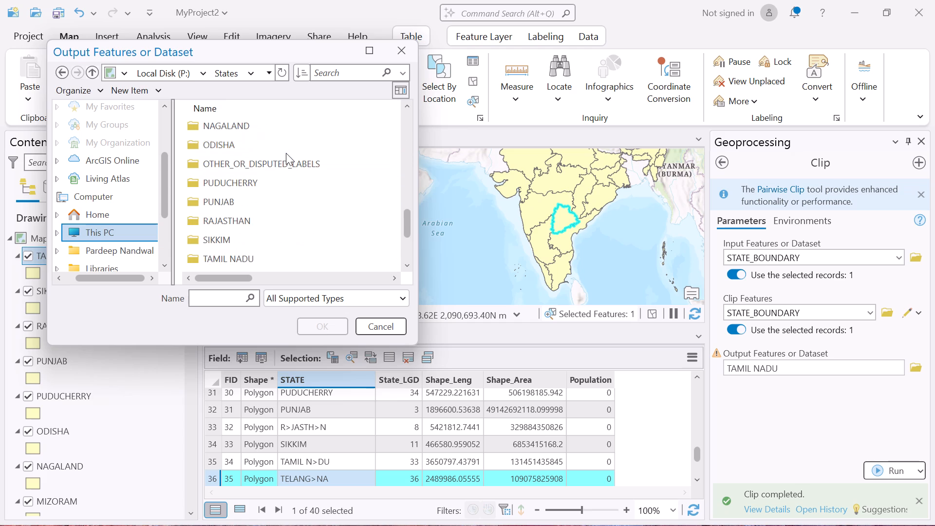
scroll(286, 153, "down", 1)
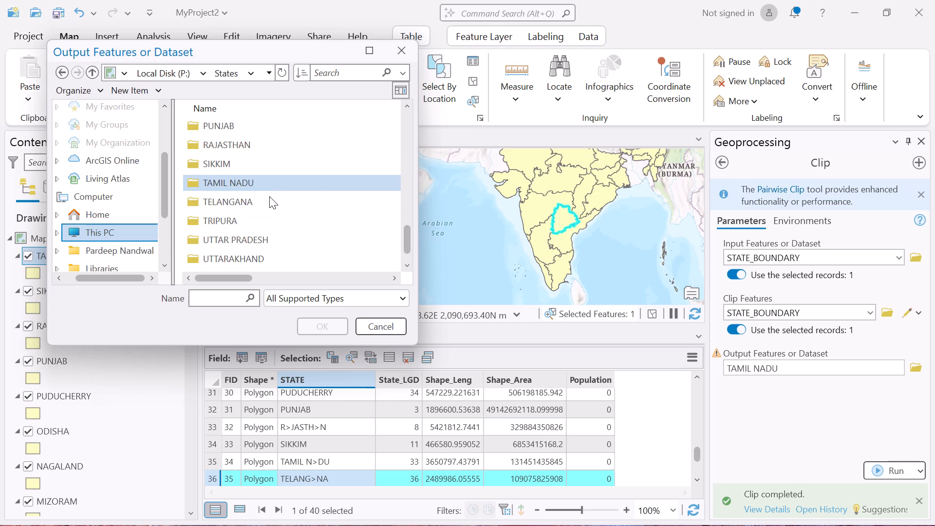
double_click(270, 210)
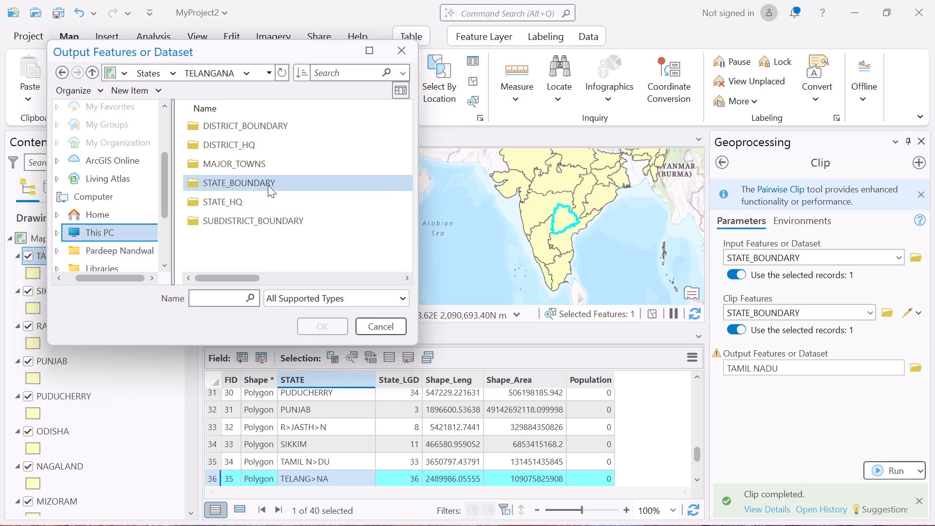
left_click(89, 75)
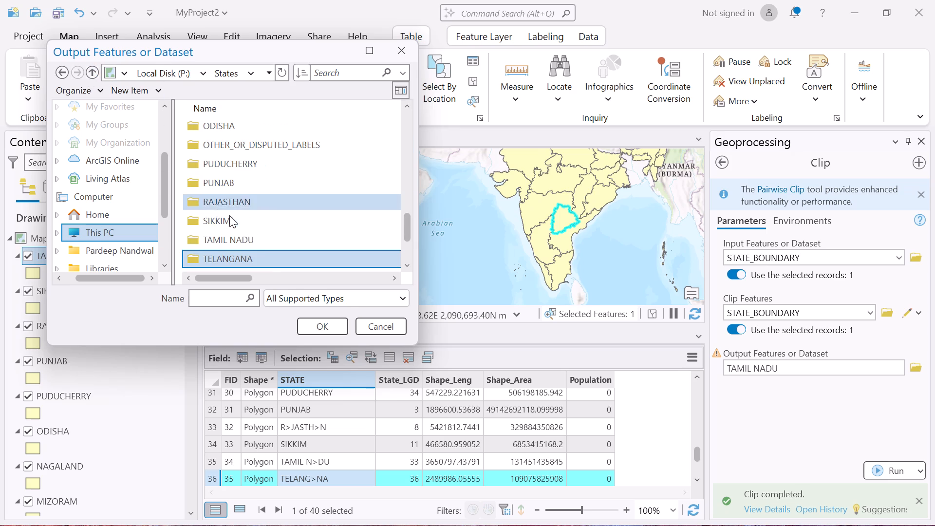
left_click(268, 259)
key("F2")
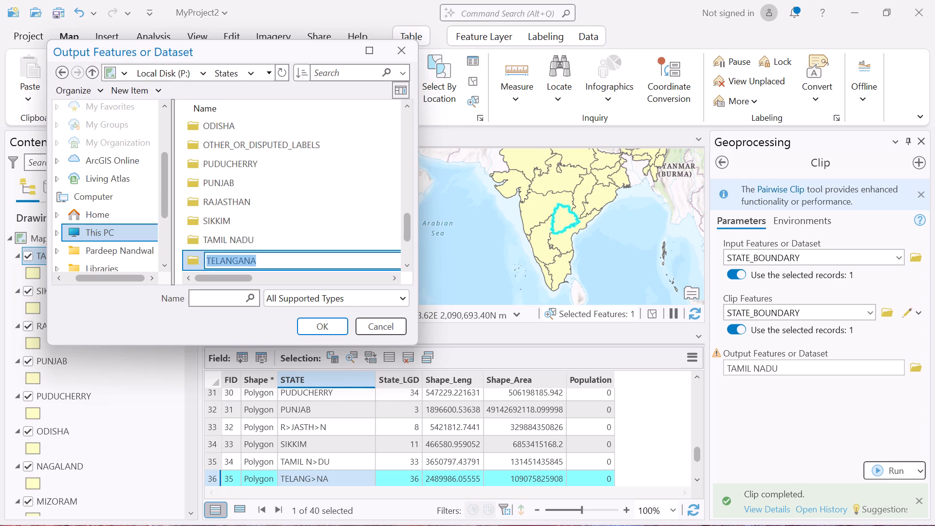
key("ctrl+c")
key("Return")
key("Return")
key("Return")
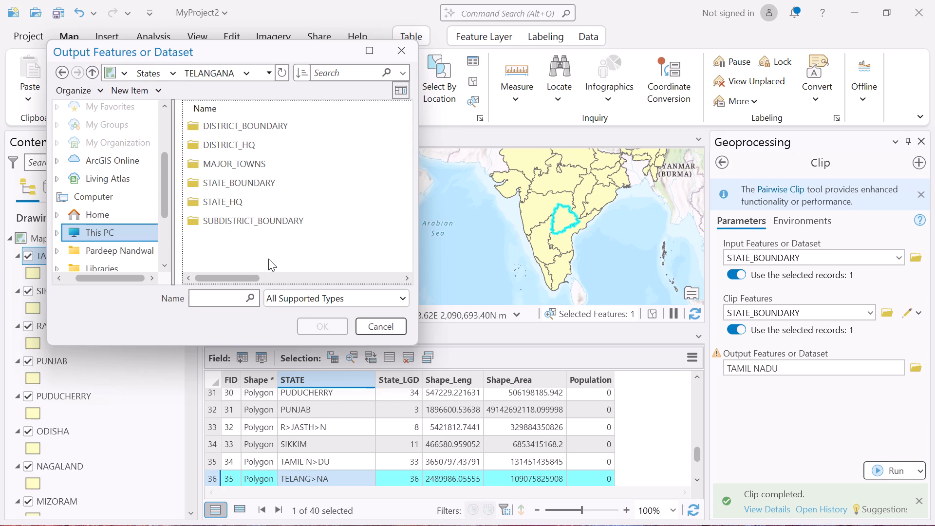
double_click(291, 189)
Name the Clip output TELANGANA and run the Clip on the selected record.
left_click(202, 301)
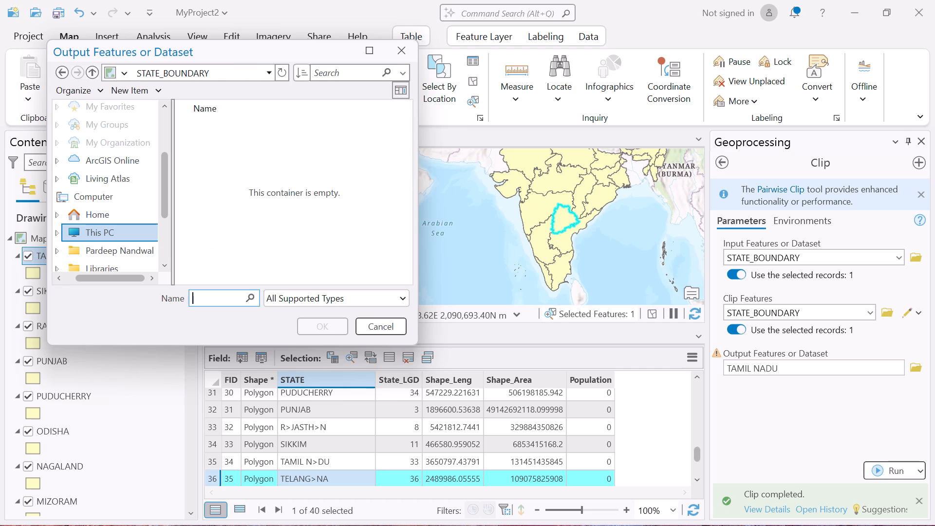
key("ctrl+v")
left_click(306, 332)
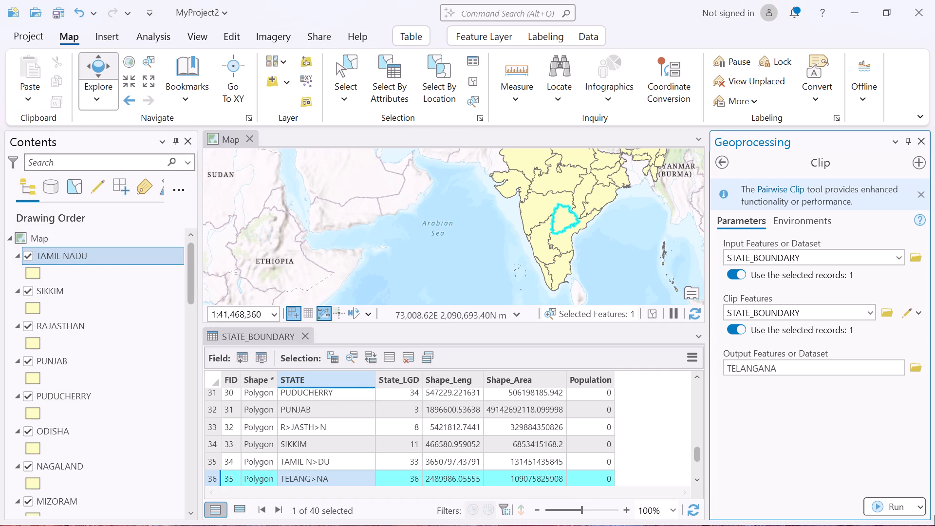
left_click(898, 507)
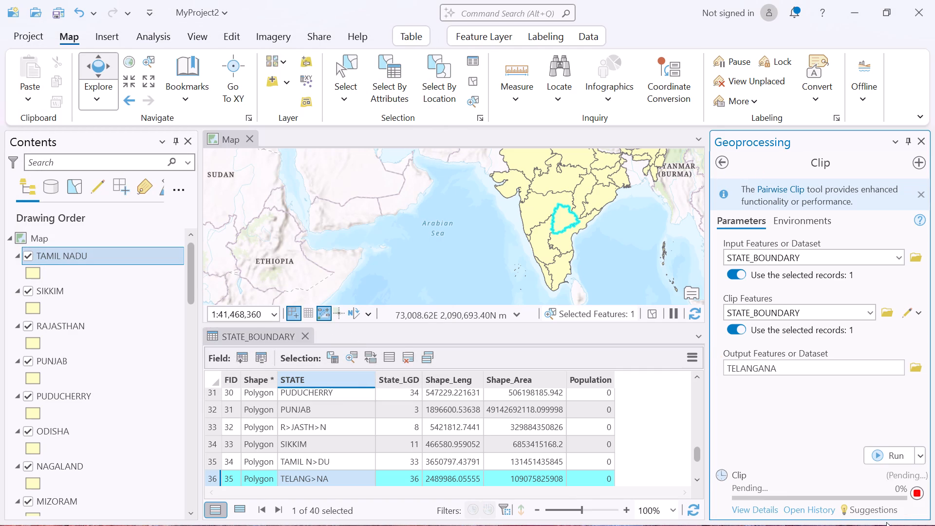
Select the TRIPURA record and browse the Clip output location to Local Disk (P:) > States.
scroll(521, 436, "down", 2)
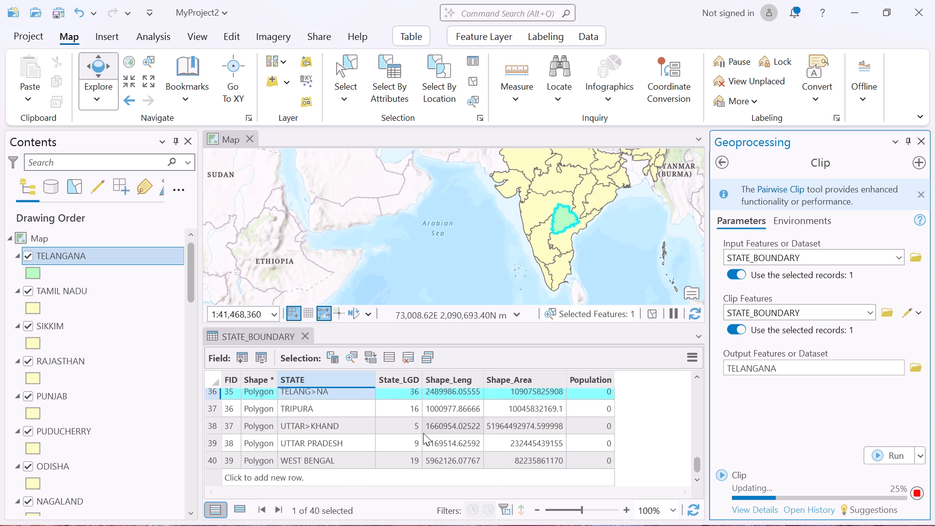
left_click(214, 406)
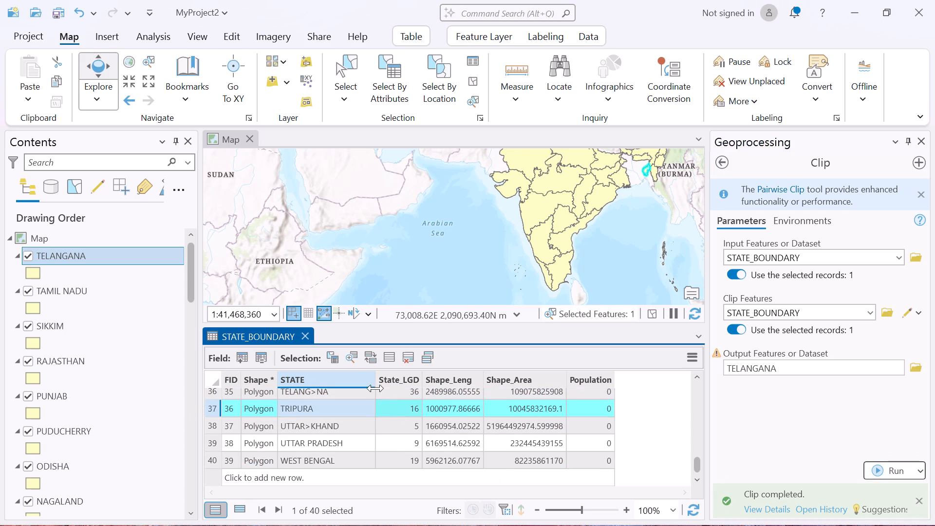
left_click(920, 361)
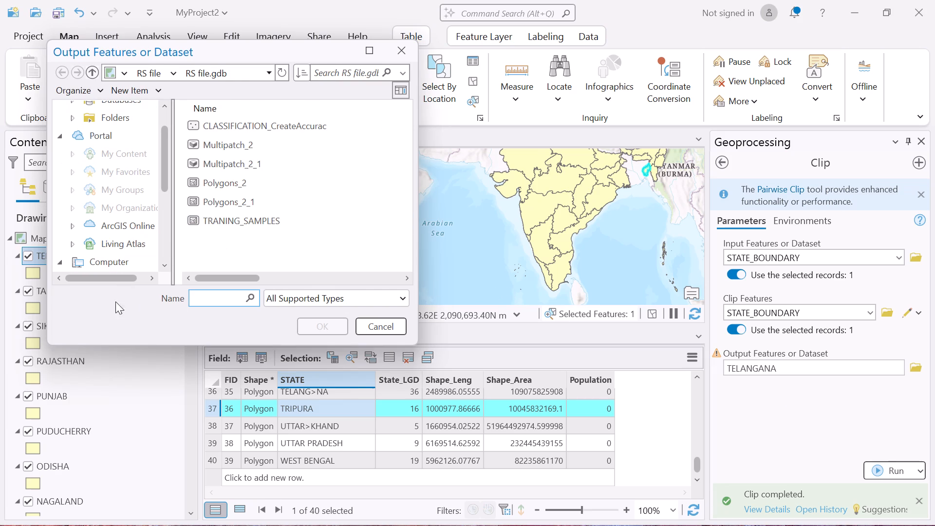
scroll(127, 205, "down", 3)
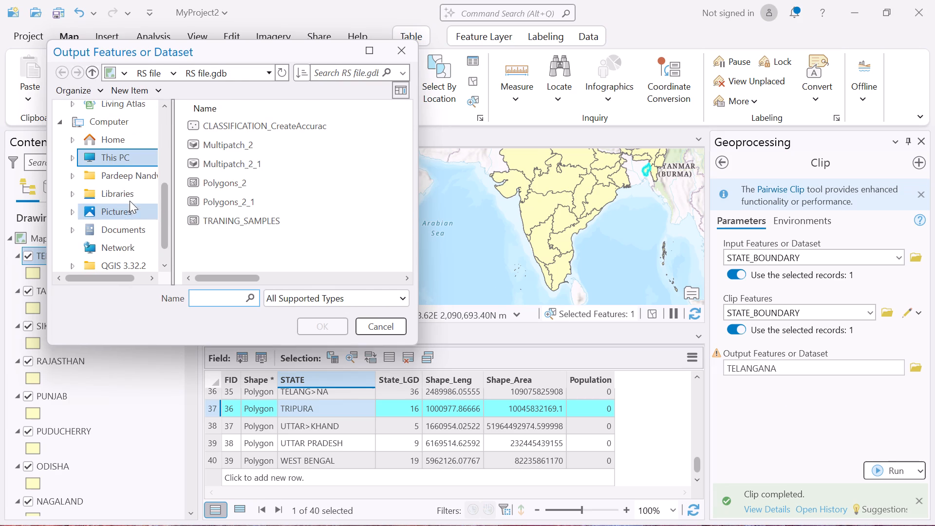
left_click(130, 159)
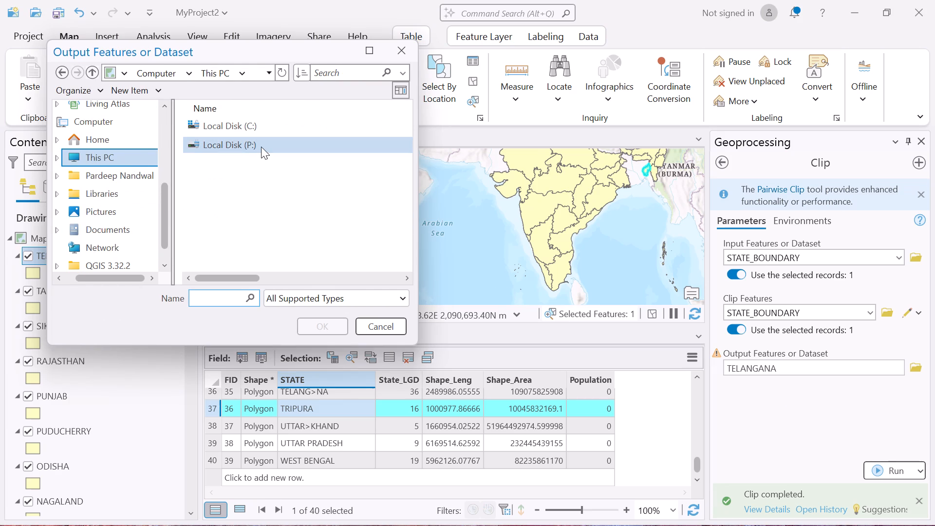
double_click(261, 147)
double_click(261, 147)
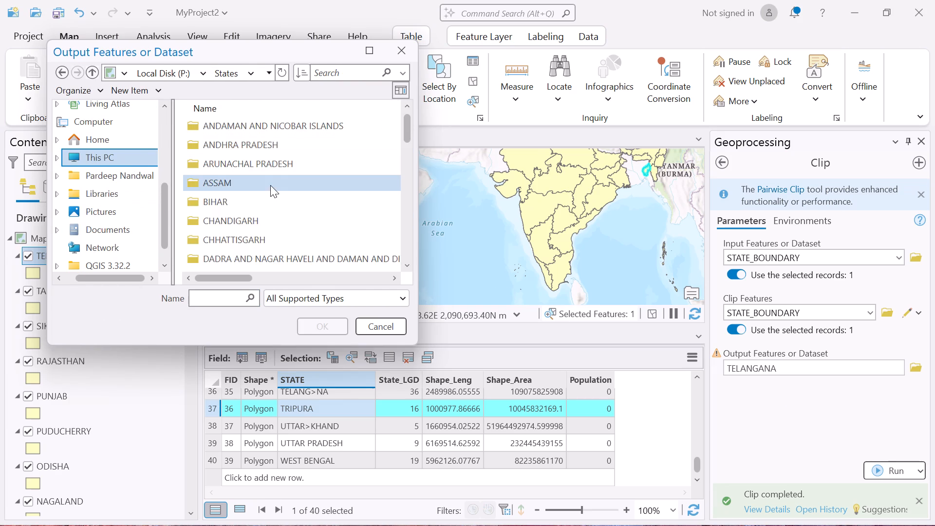
Copy the TRIPURA folder's name and open its STATE_BOUNDARY subfolder as the Clip output location.
scroll(270, 185, "down", 10)
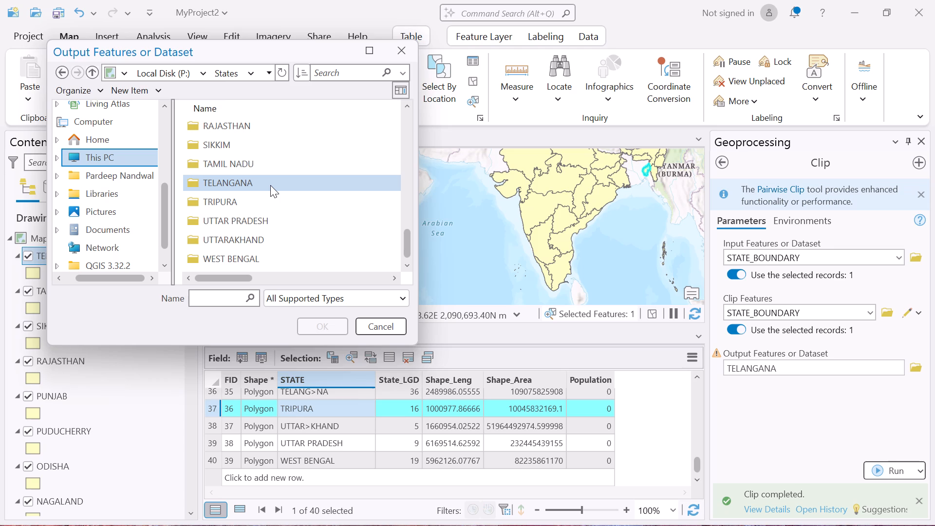
left_click(289, 209)
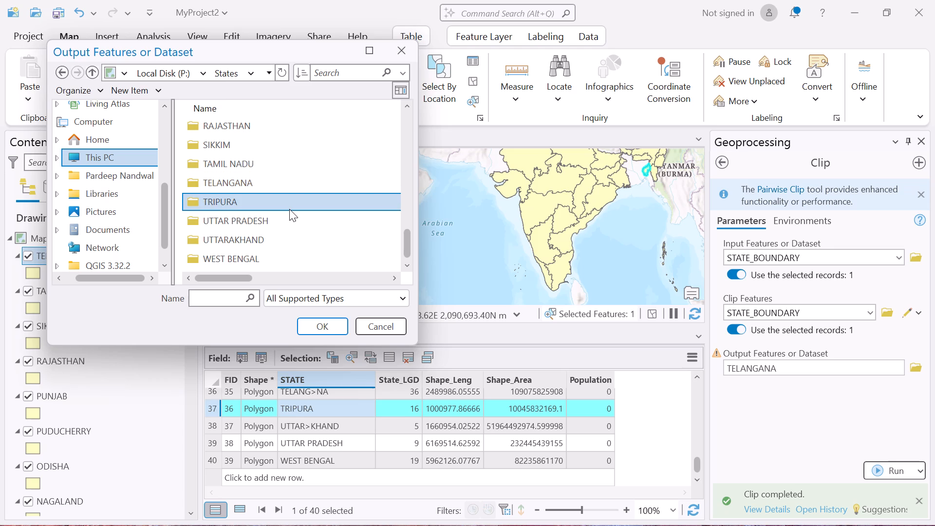
key("F2")
key("ctrl+c")
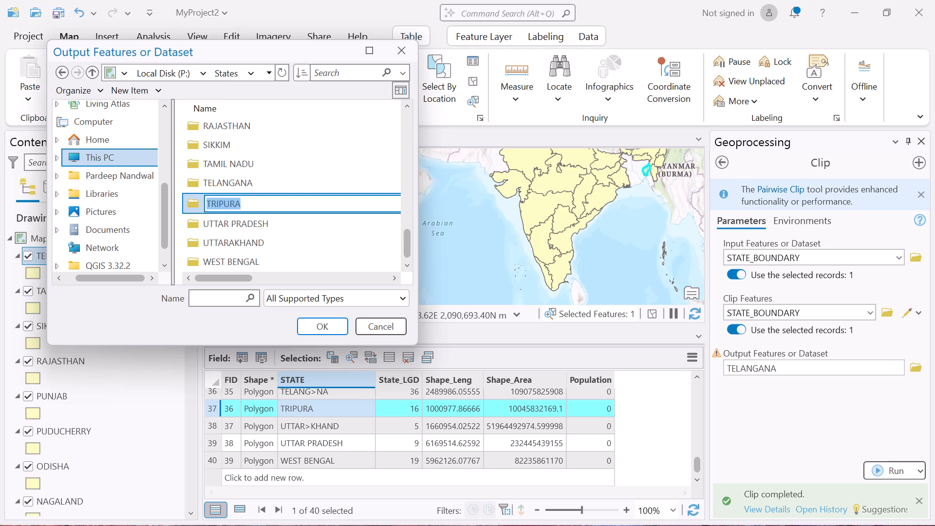
key("Return")
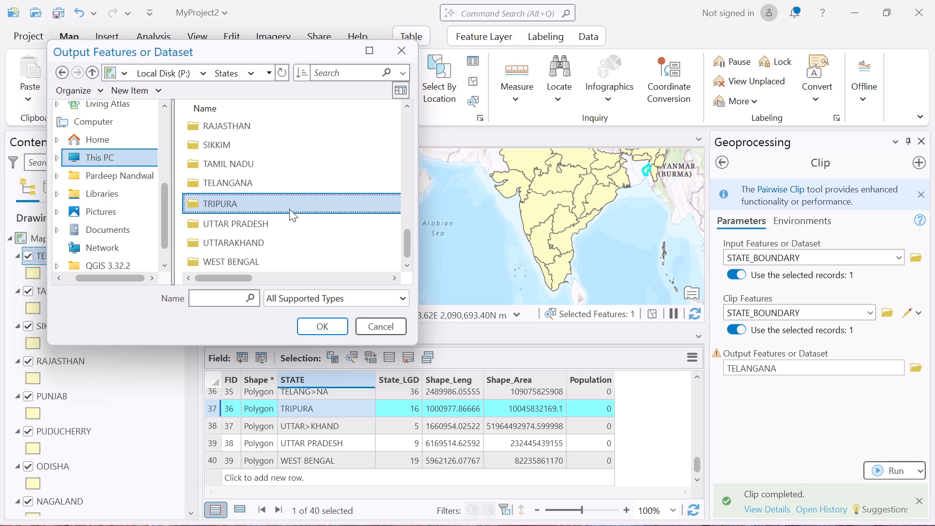
key("Return")
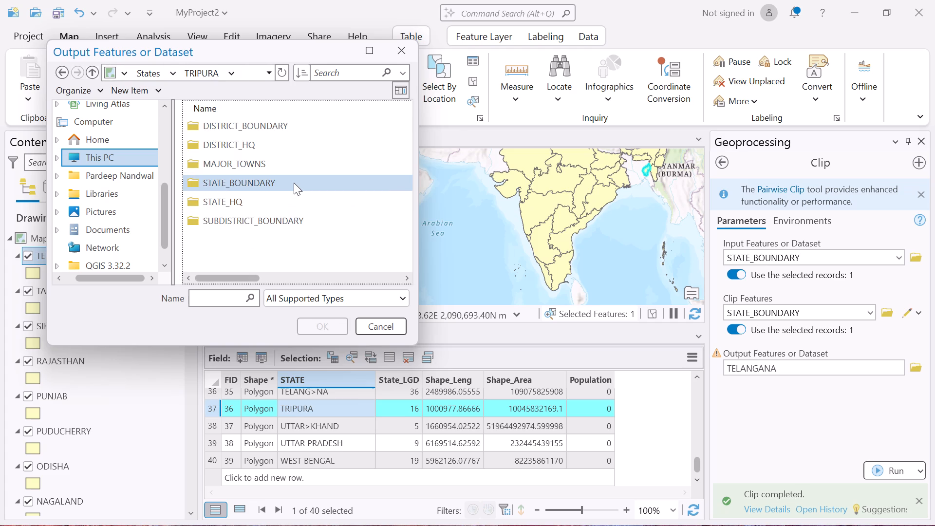
left_click(294, 182)
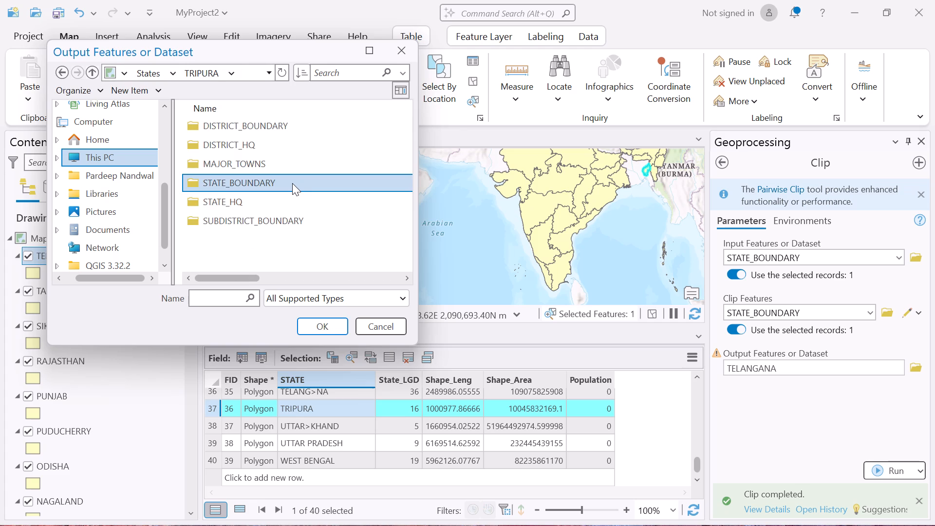
double_click(292, 183)
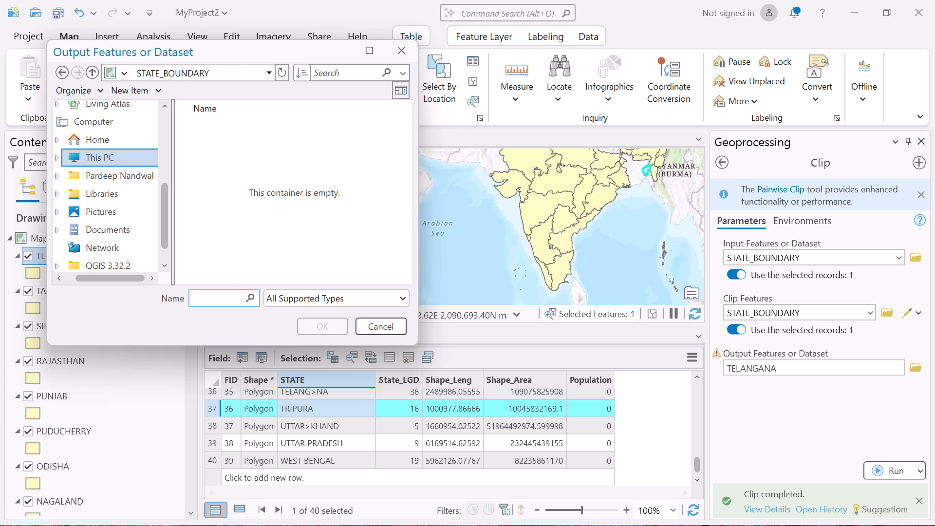
Name the Clip output TRIPURA and run the Clip on the selected record.
left_click(199, 294)
key("ctrl+v")
left_click(306, 325)
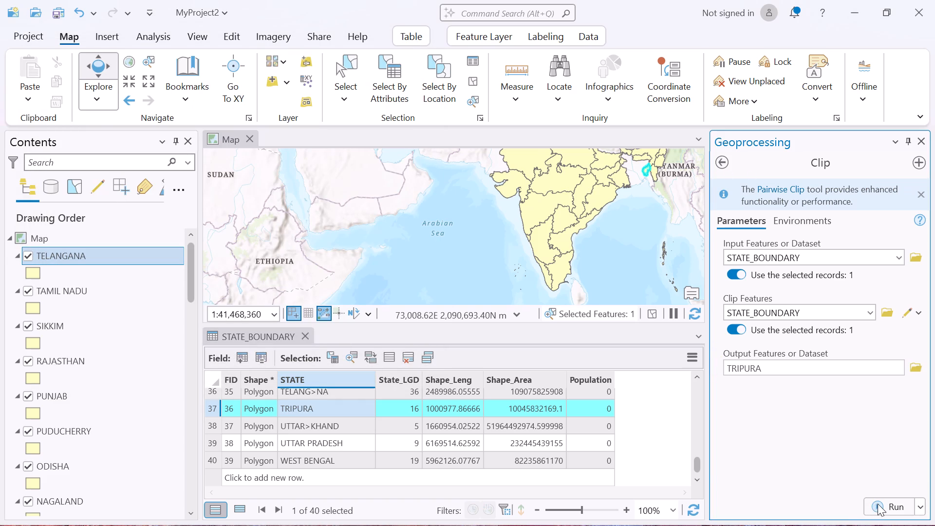
left_click(879, 504)
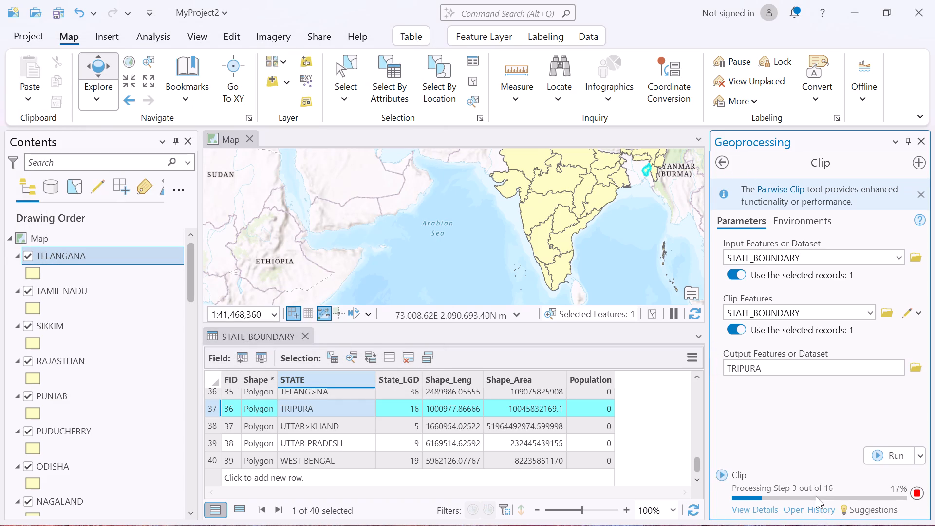
Select the UTTAR>KHAND record in the attribute table and start browsing for the Clip output location.
left_click(214, 428)
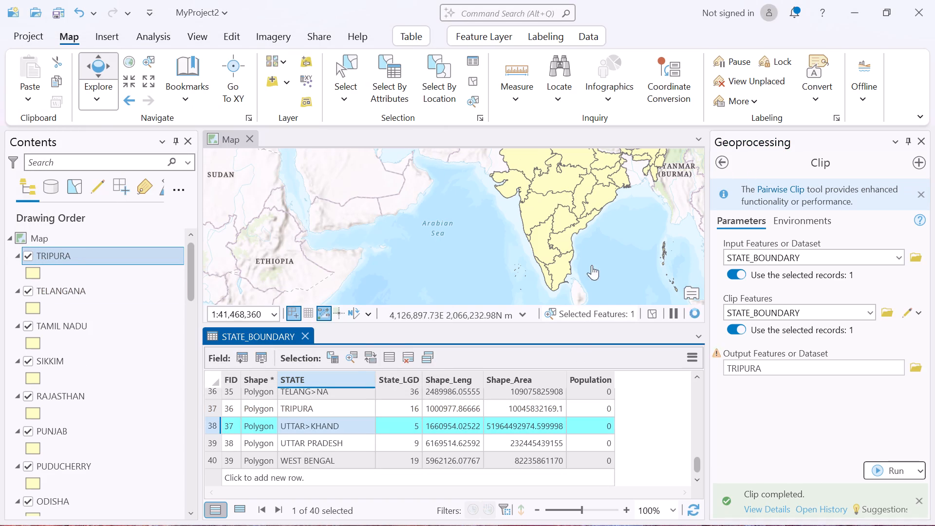
left_click_drag(625, 199, 567, 272)
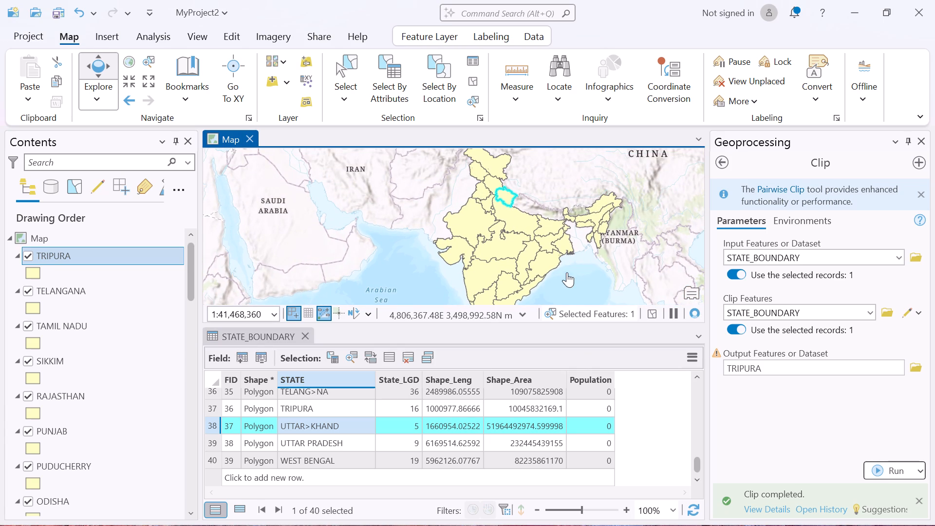
left_click(914, 367)
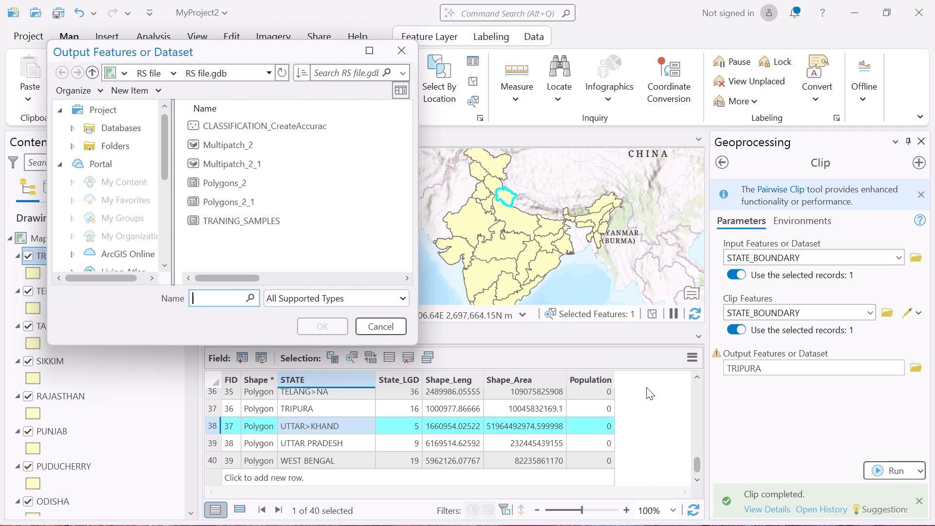
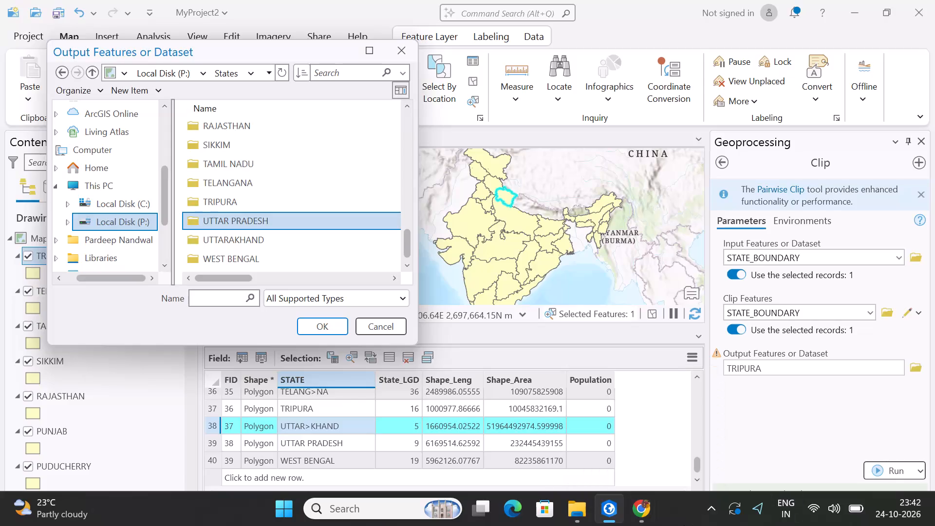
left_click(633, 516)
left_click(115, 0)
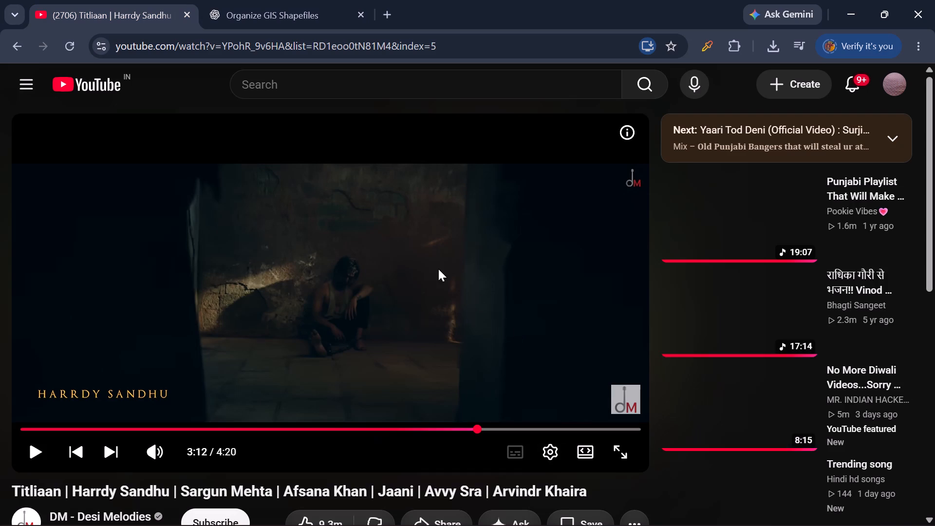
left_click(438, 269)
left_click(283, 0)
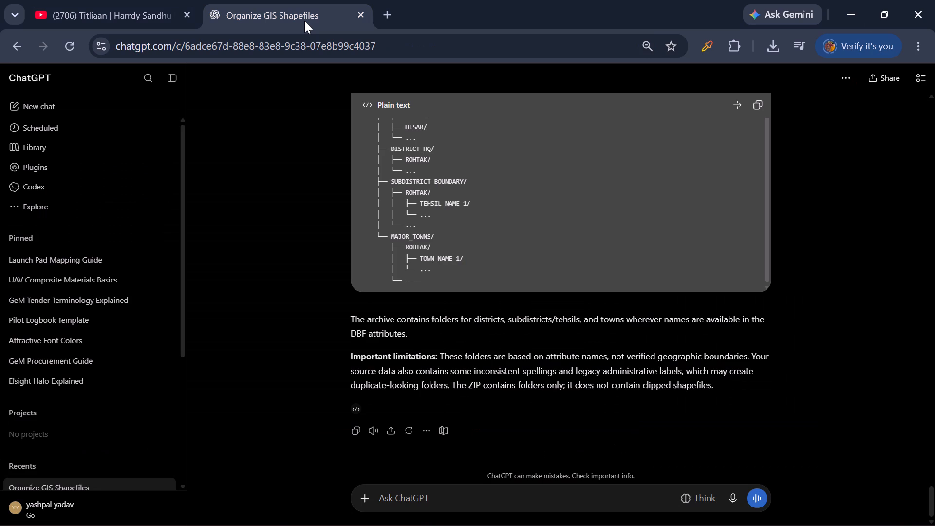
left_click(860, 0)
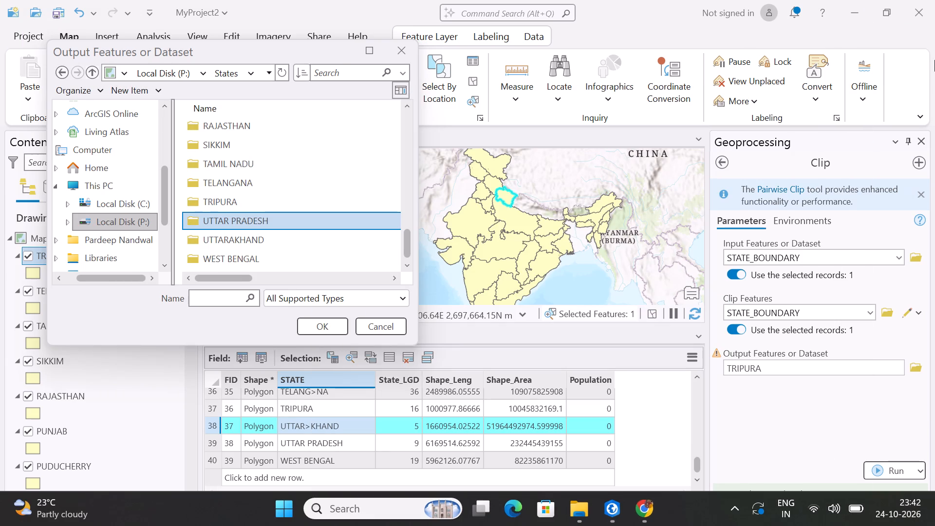
Copy the UTTARAKHAND folder's name and open its STATE_BOUNDARY subfolder as the Clip output location.
left_click(338, 243)
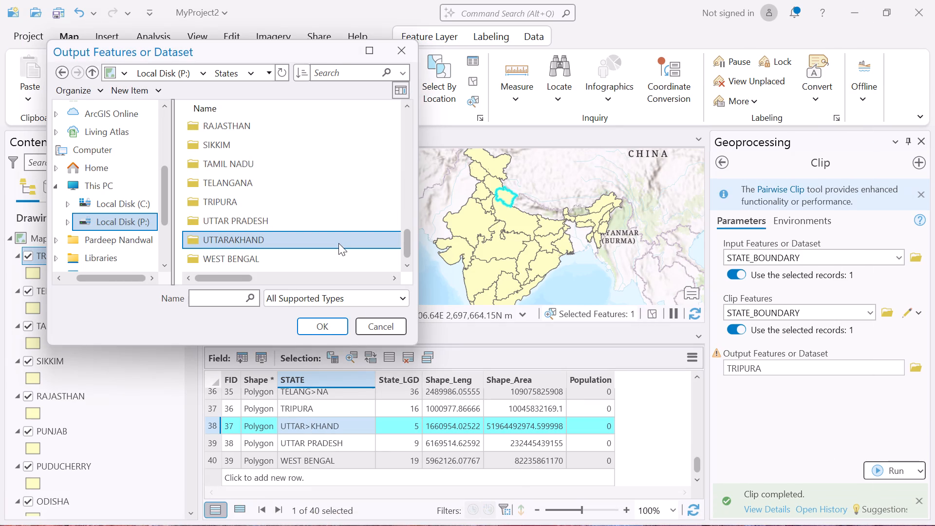
key("F2")
key("ctrl+c")
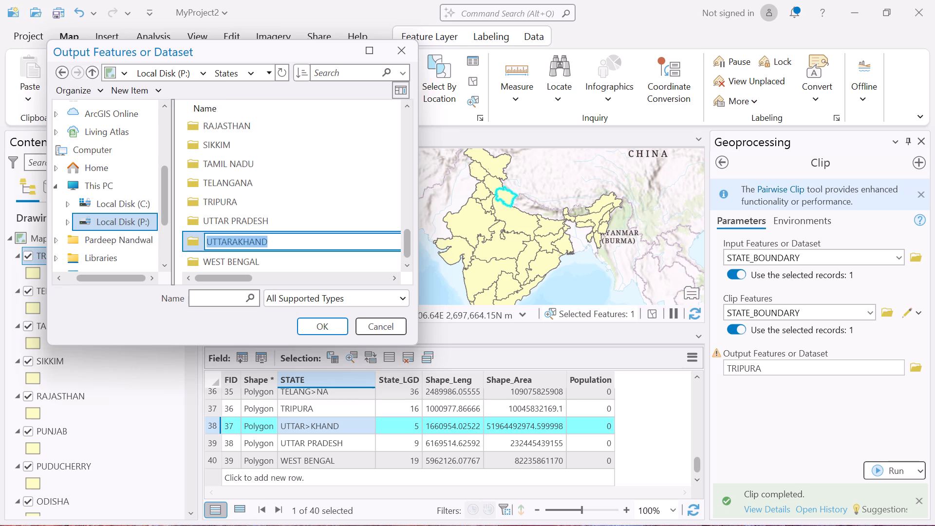
key("Return")
key("Return")
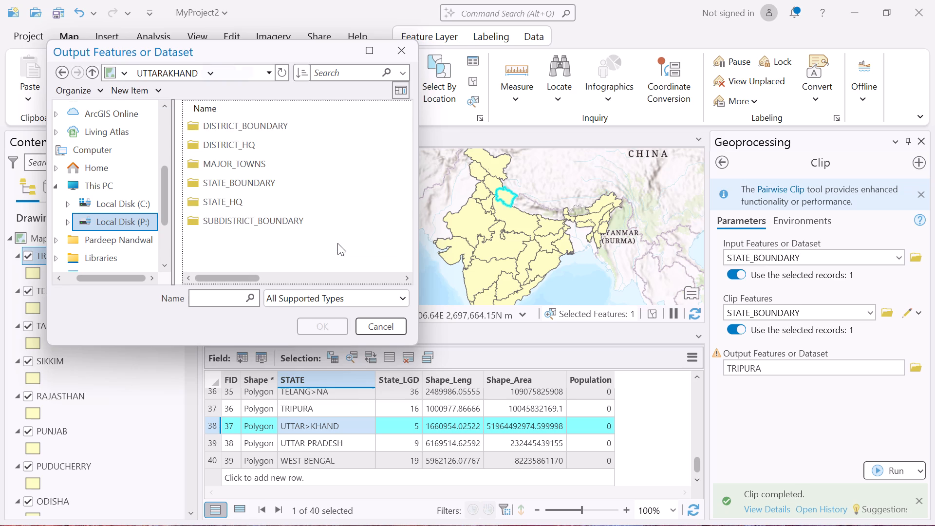
double_click(301, 178)
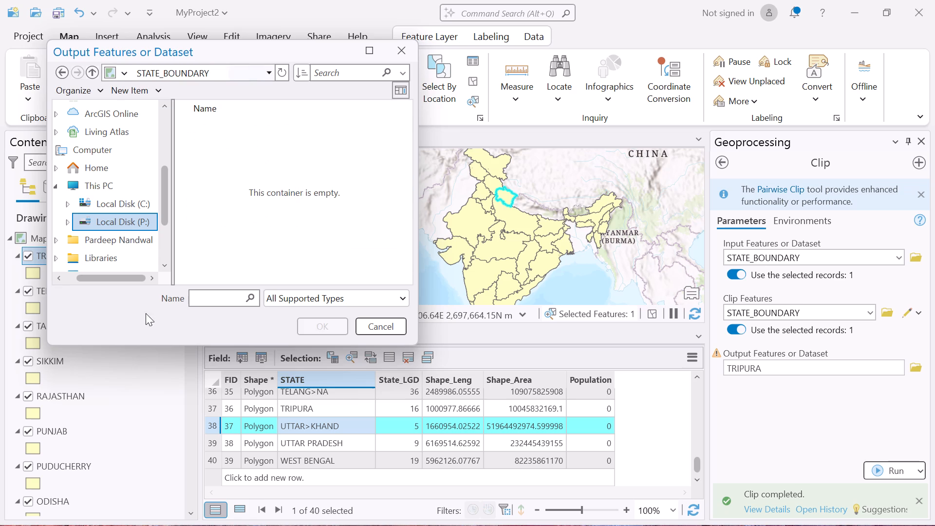
Name the Clip output UTTARAKHAND and run the Clip on the selected record.
left_click(205, 301)
key("ctrl+v")
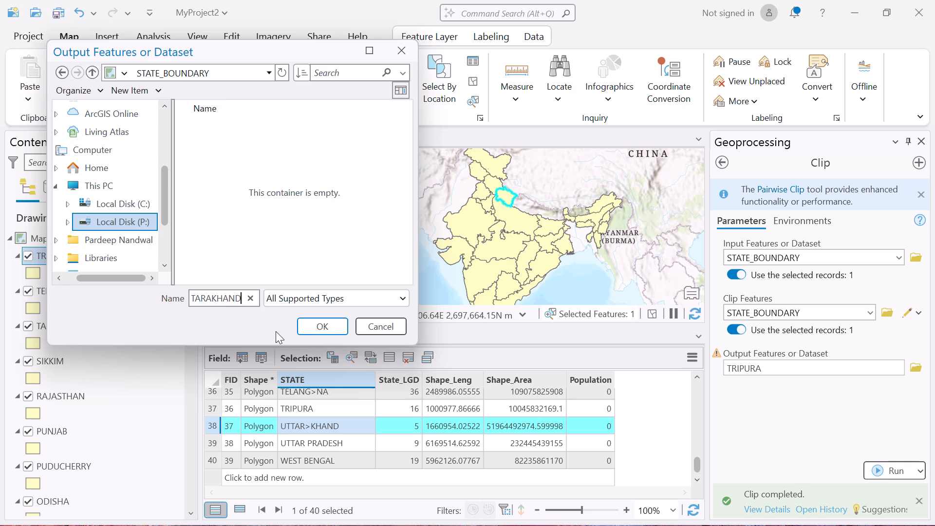
left_click(317, 326)
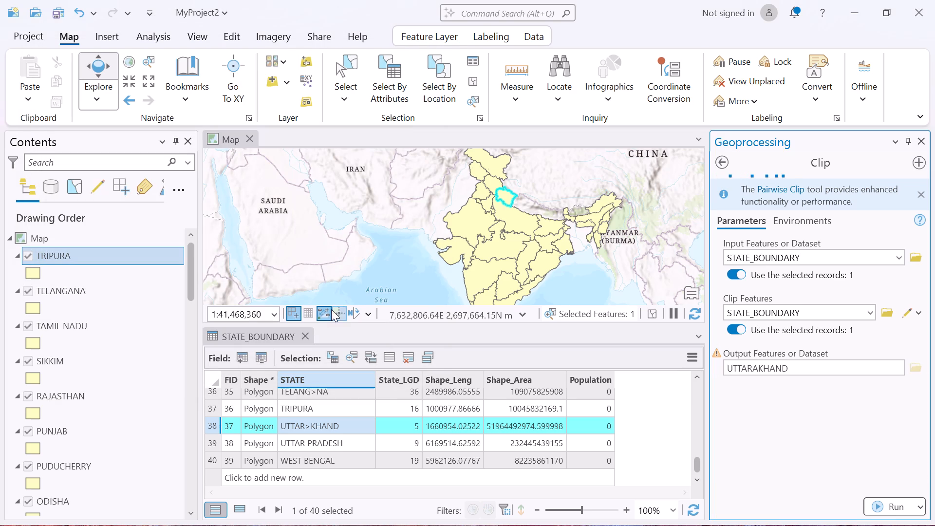
left_click(904, 507)
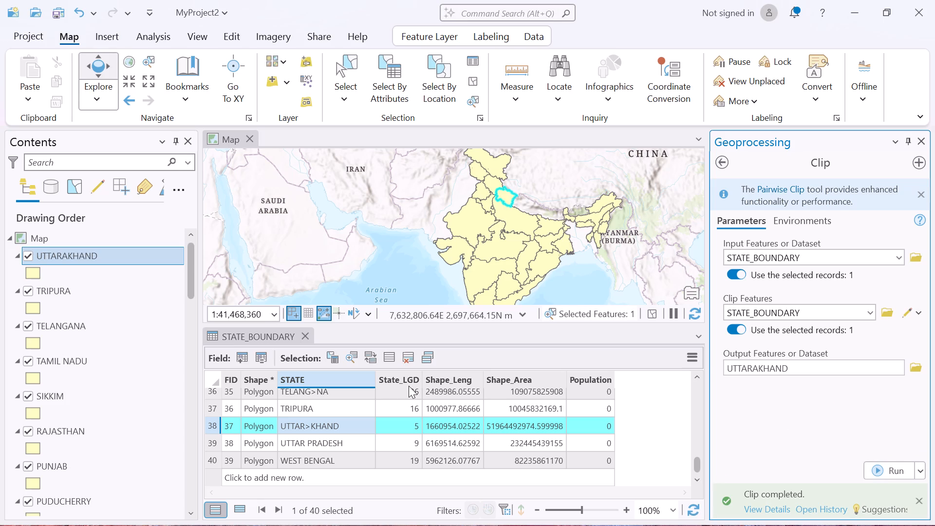
Select the UTTAR PRADESH record in the attribute table and browse the Clip output location to Local Disk (P:) > States.
left_click(213, 441)
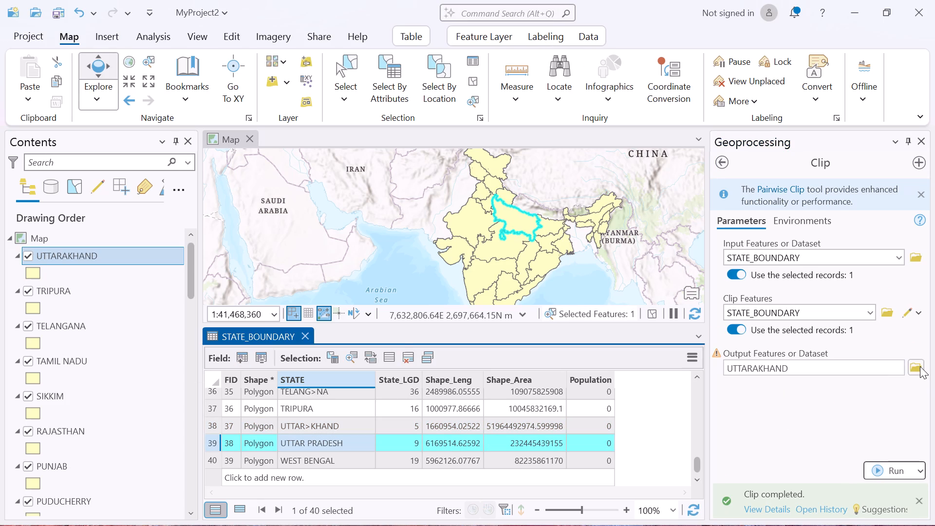
left_click(920, 366)
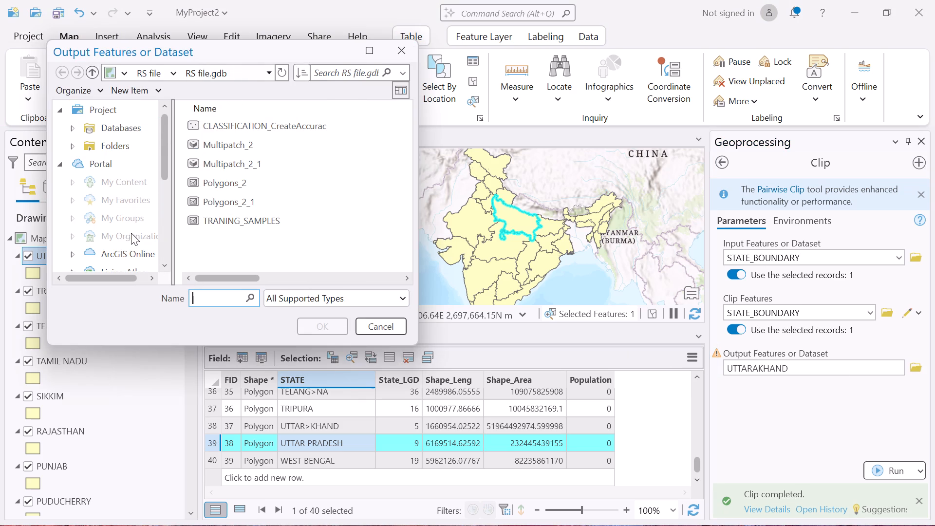
scroll(131, 233, "down", 2)
left_click(131, 231)
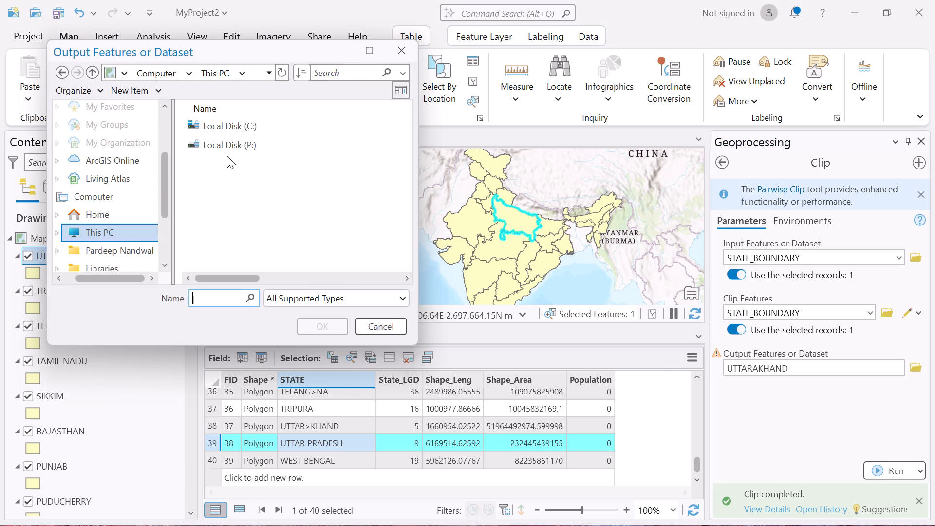
double_click(230, 142)
double_click(238, 150)
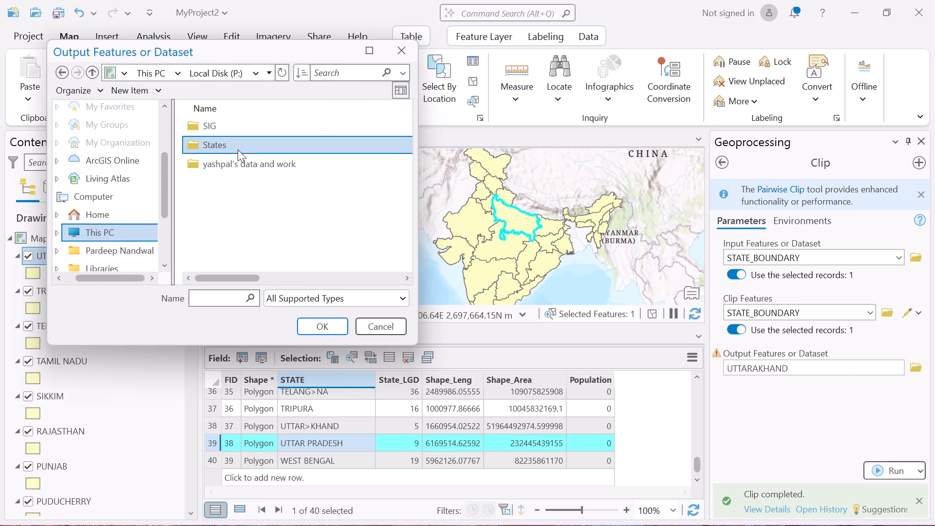
Copy the UTTAR PRADESH folder's name and open its STATE_BOUNDARY subfolder as the Clip output location.
scroll(245, 170, "down", 17)
scroll(241, 199, "down", 4)
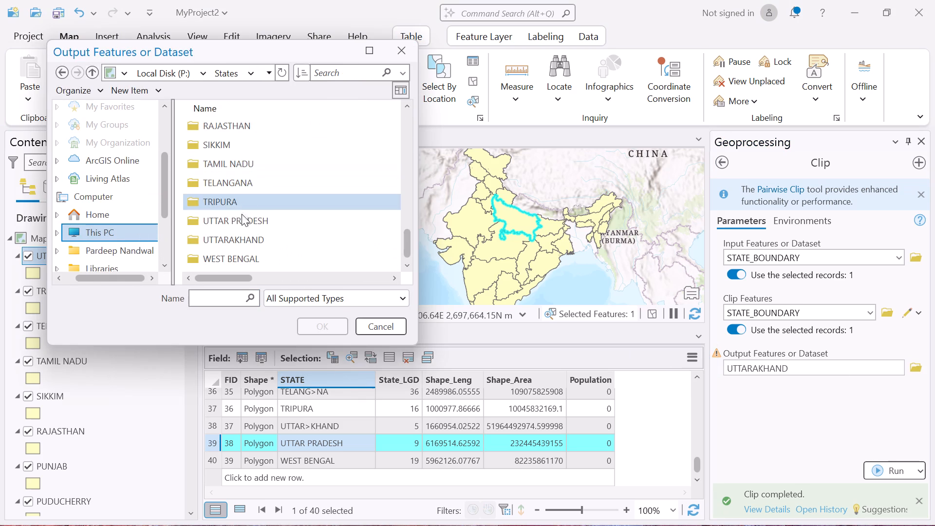
double_click(258, 223)
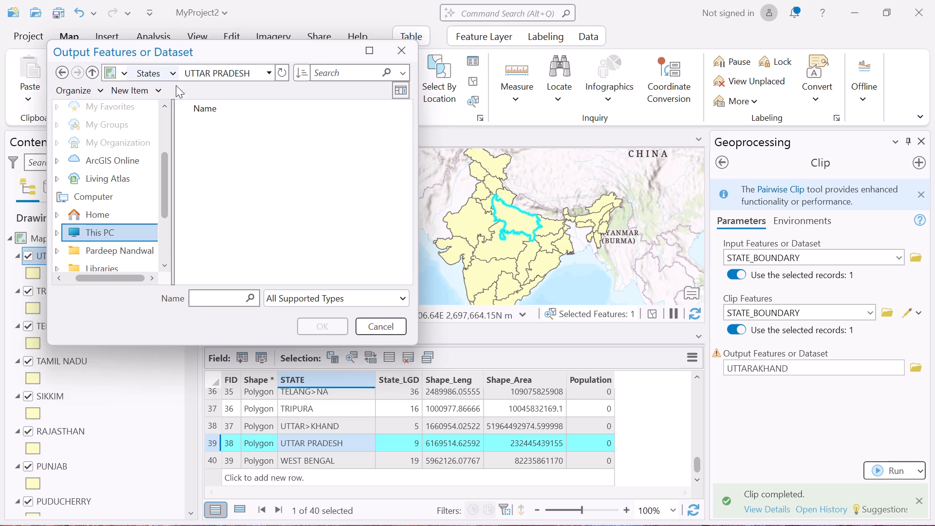
left_click(96, 70)
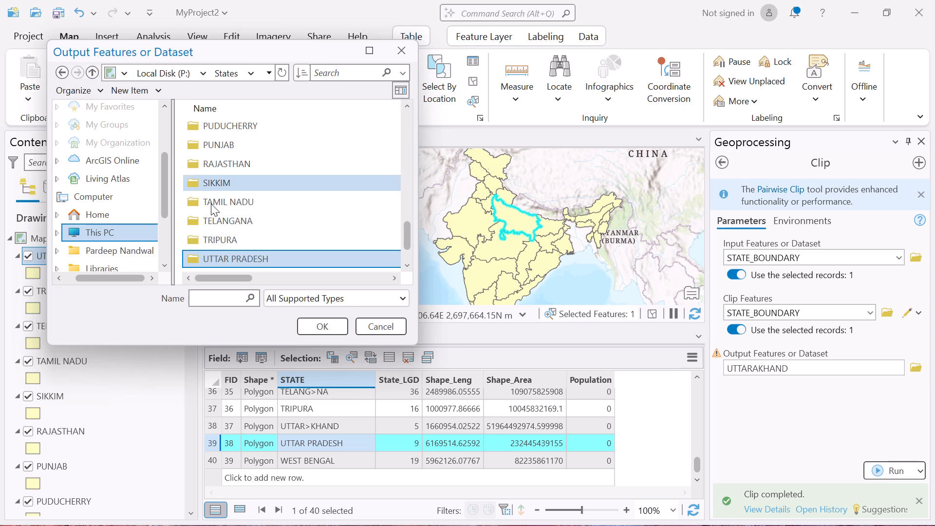
key("F2")
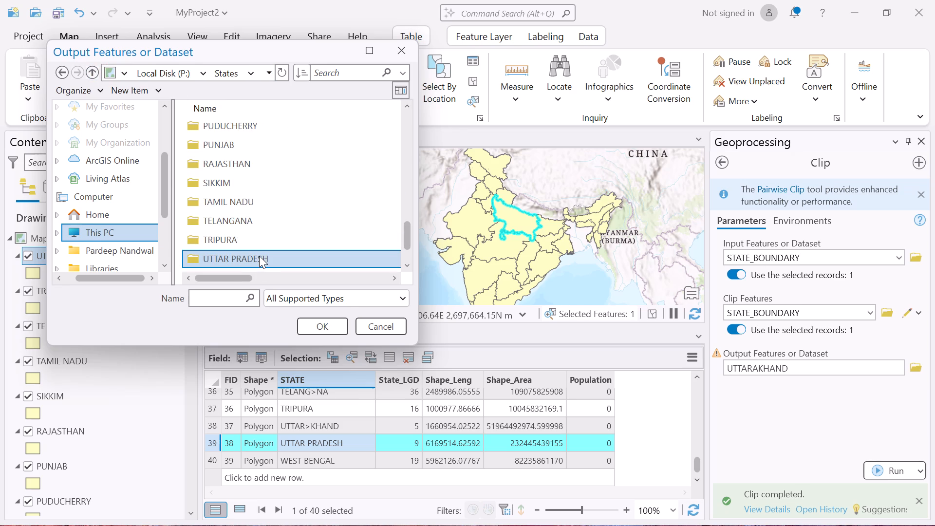
left_click(259, 256)
scroll(259, 256, "down", 1)
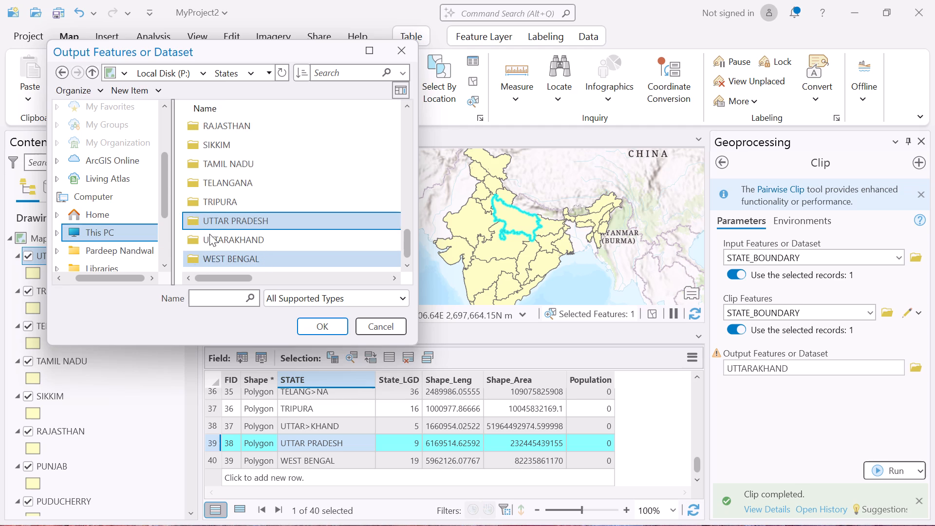
left_click(253, 223)
key("F2")
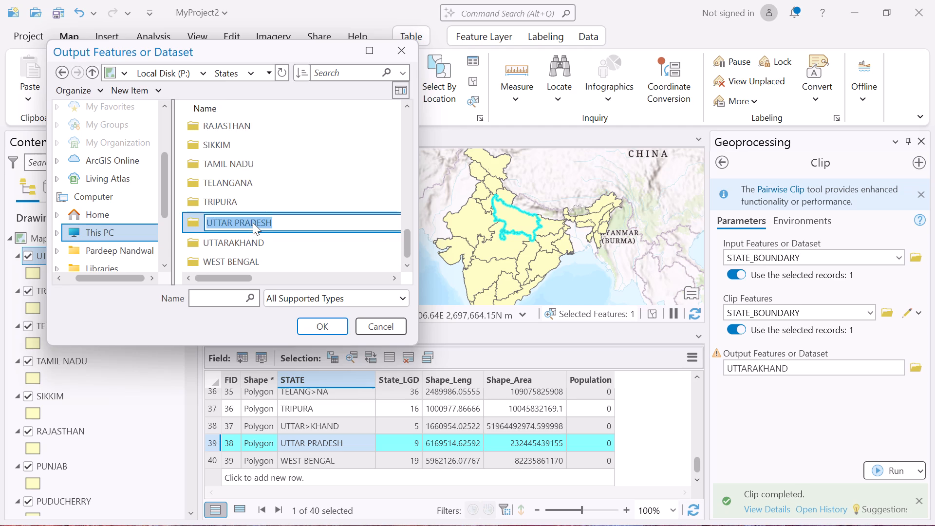
key("ctrl+c")
key("ctrl+c")
key("Return")
key("Return")
double_click(267, 188)
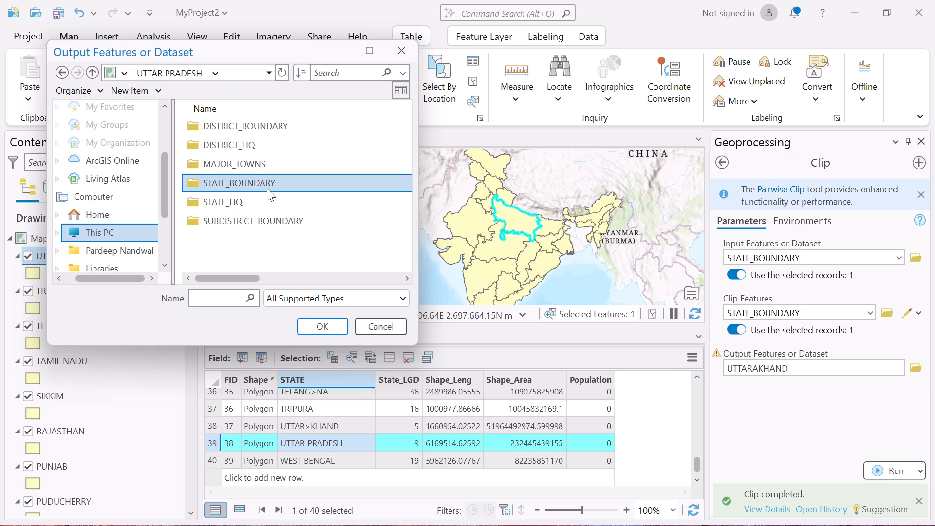
Name the Clip output UTTAR PRADESH and run the Clip on the selected record.
left_click(220, 298)
key("ctrl+v")
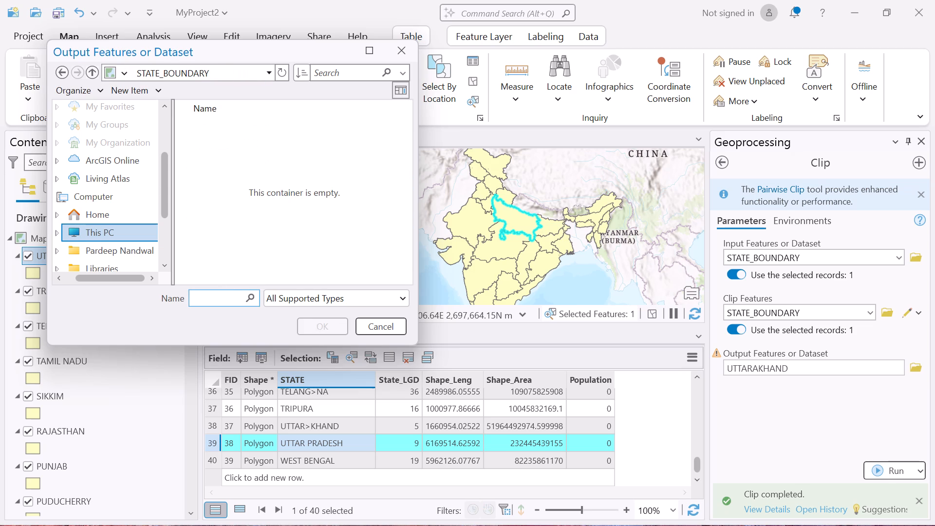
left_click(312, 327)
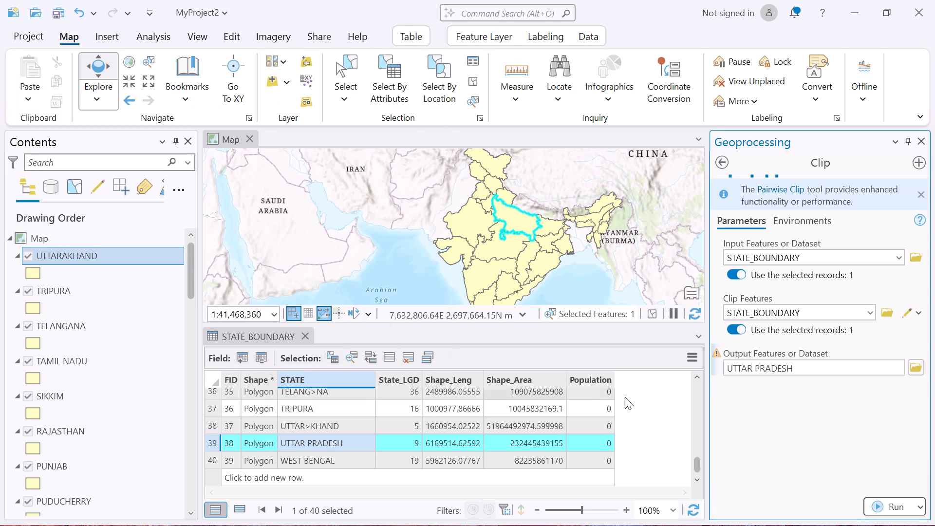
left_click(890, 504)
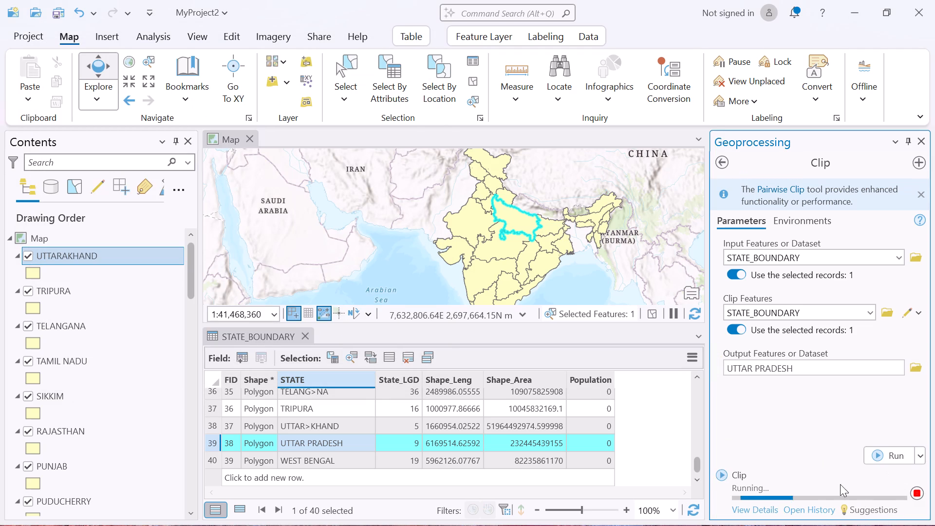
Select the WEST BENGAL record in the attribute table and browse the Clip output location to Local Disk (P:) > States.
scroll(307, 424, "down", 2)
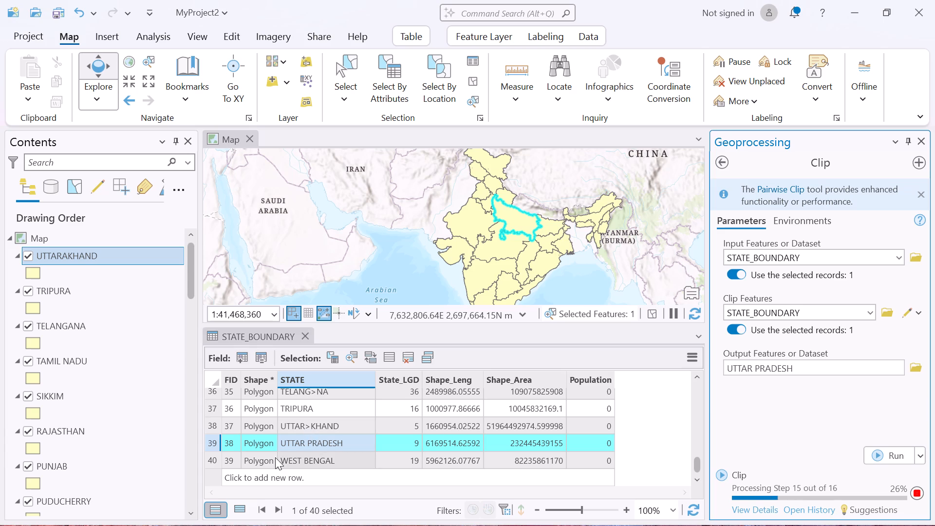
left_click(213, 461)
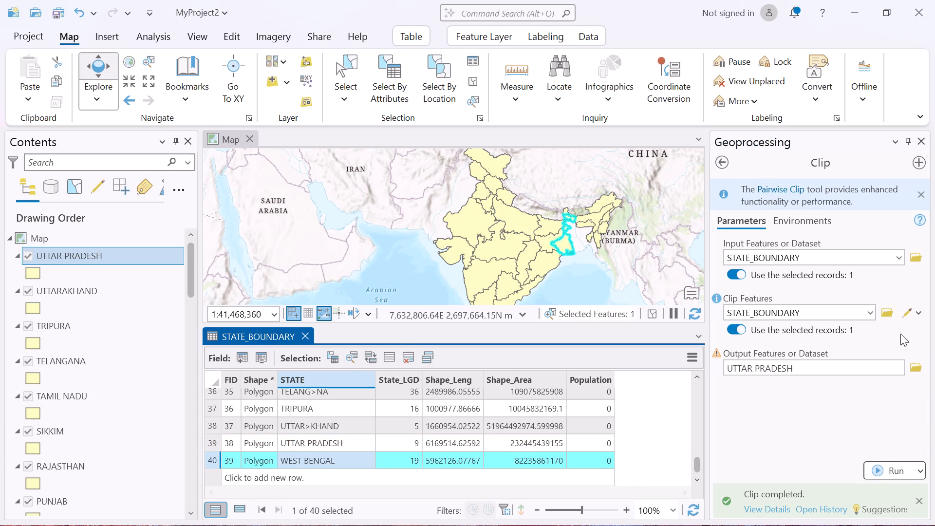
left_click(912, 368)
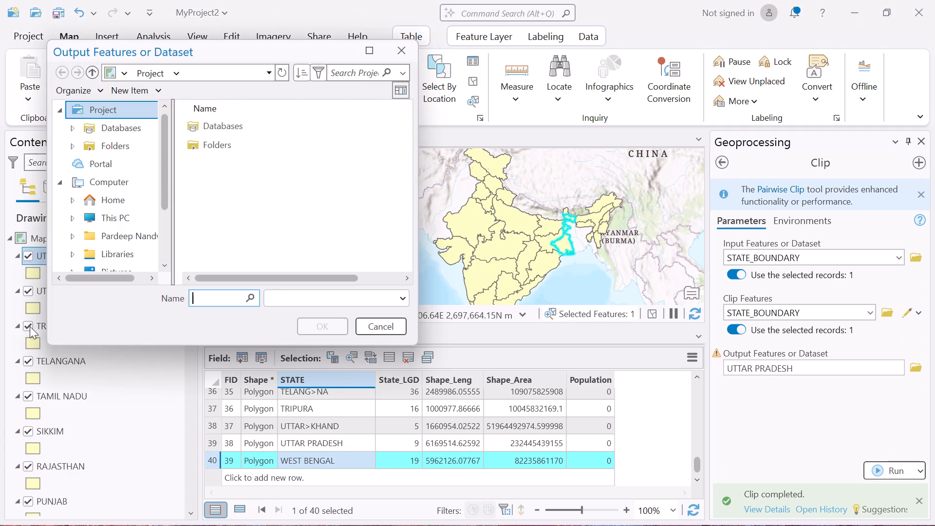
scroll(139, 214, "down", 1)
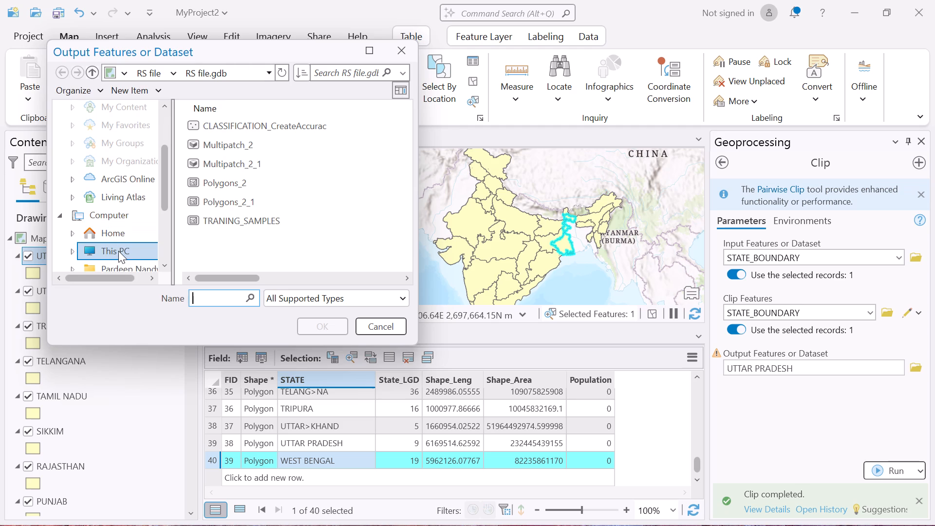
left_click(118, 251)
left_click(286, 136)
double_click(287, 149)
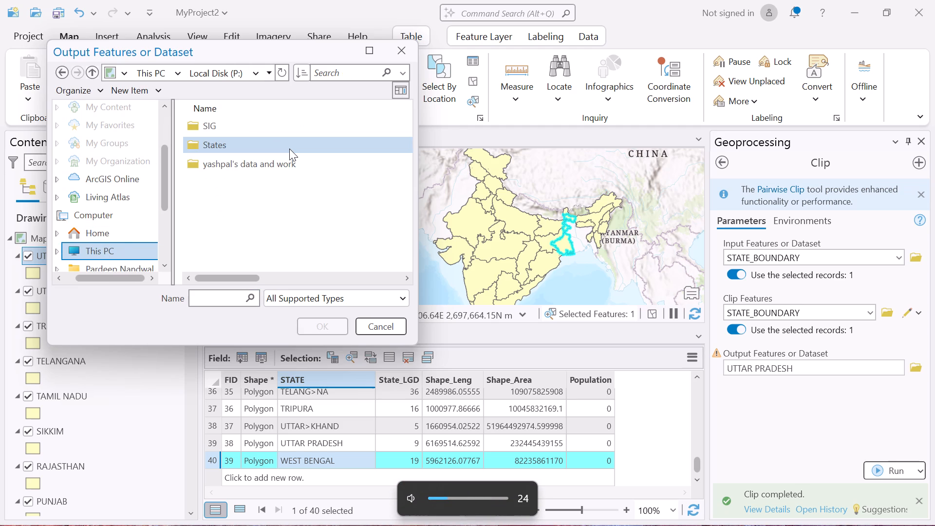
double_click(259, 150)
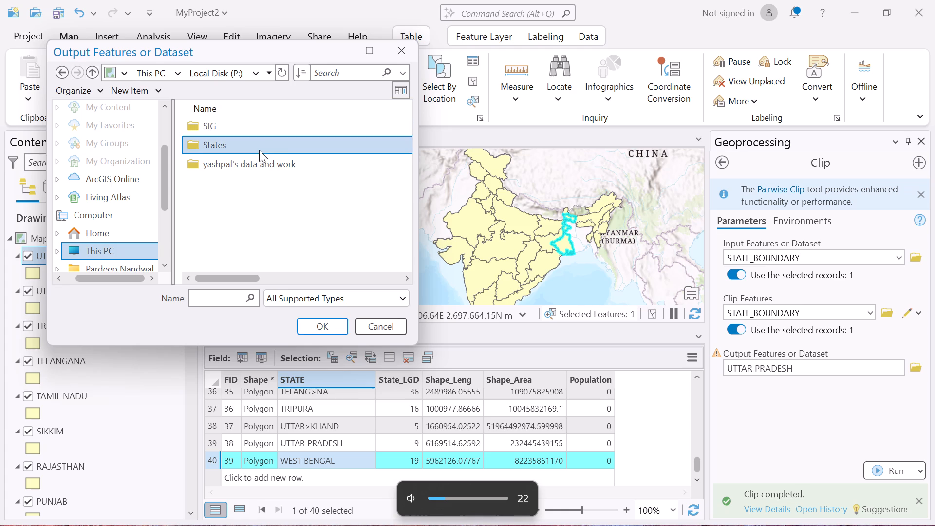
Copy the WEST BENGAL folder's name and open its STATE_BOUNDARY subfolder as the Clip output location.
scroll(271, 196, "down", 8)
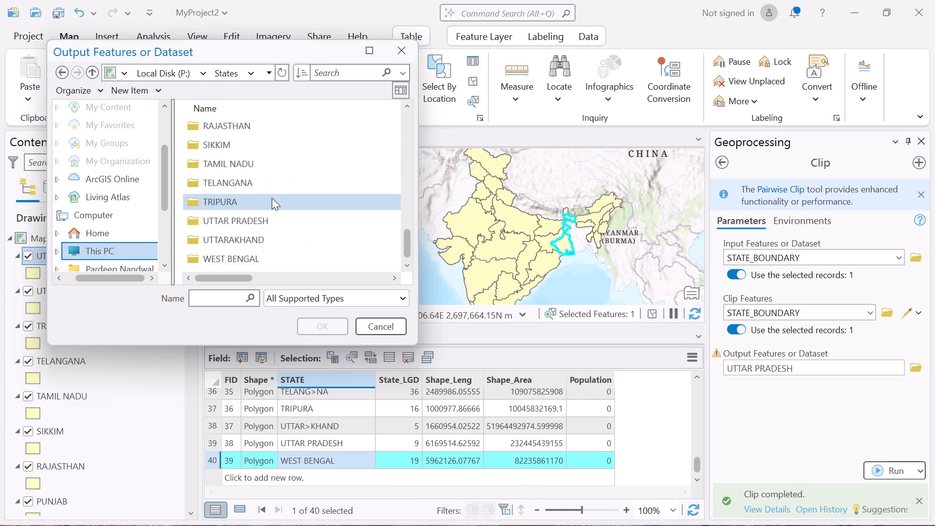
scroll(272, 199, "down", 5)
left_click(280, 262)
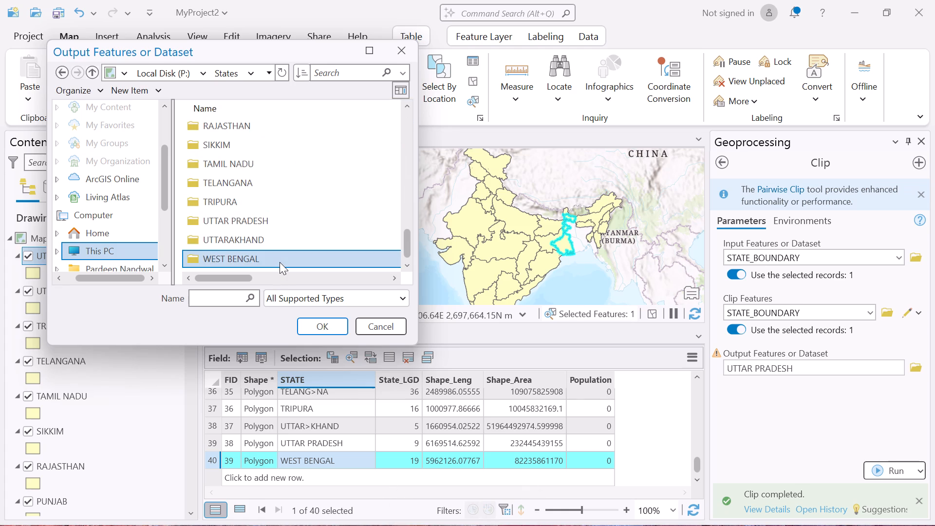
key("F2")
key("ctrl+c")
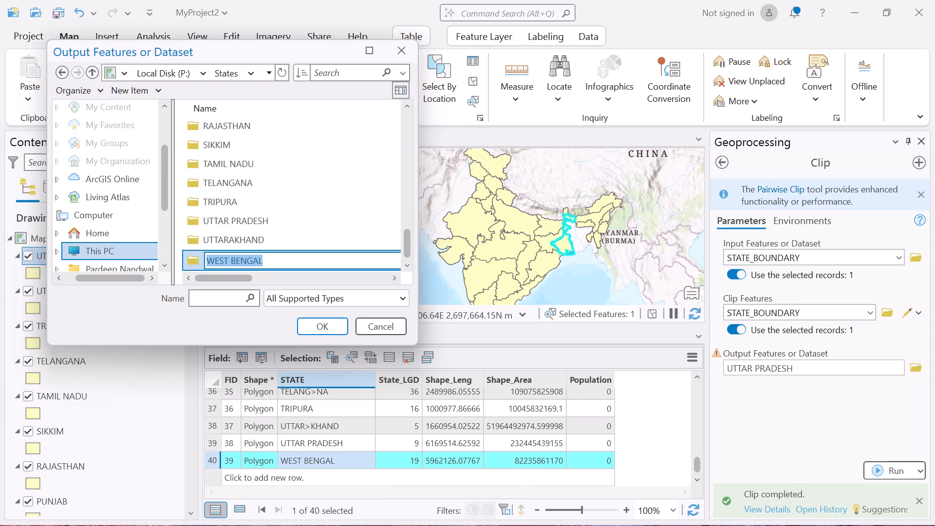
key("Return")
key("Return")
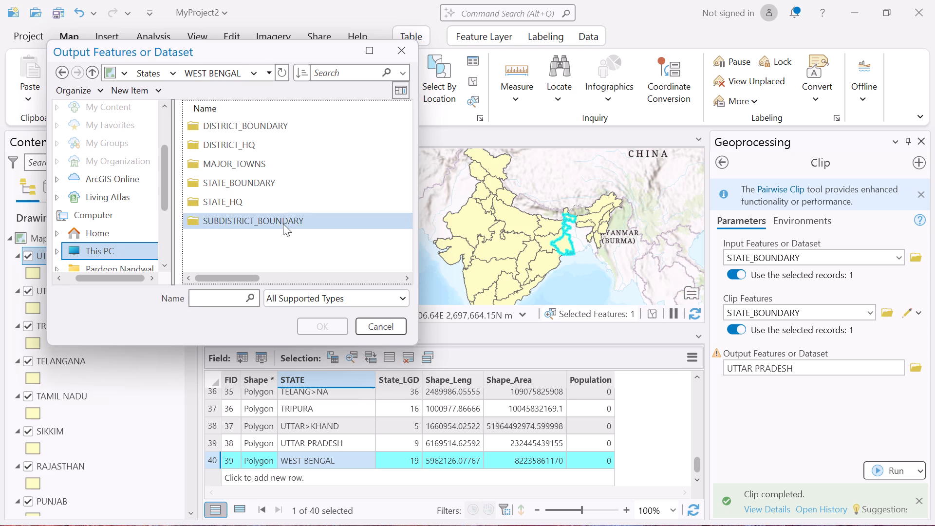
double_click(276, 175)
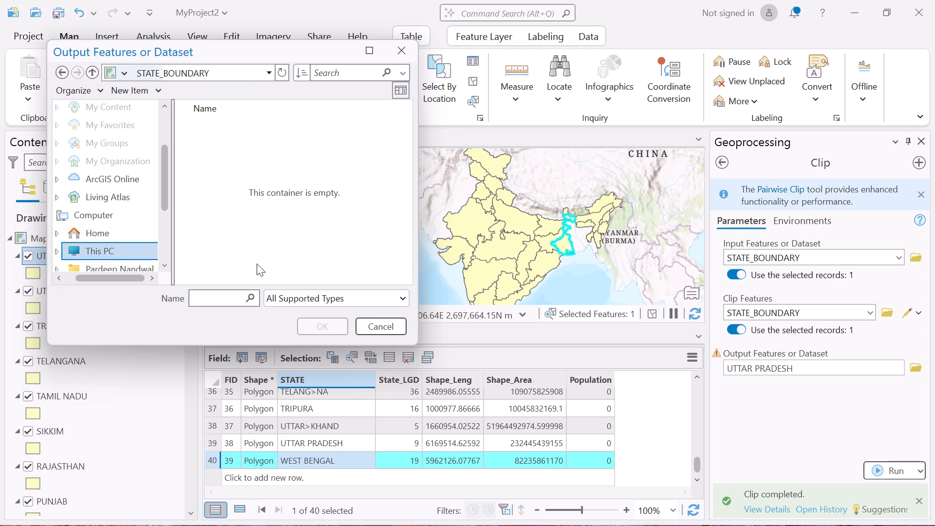
Name the Clip output WEST BENGAL and run the Clip on the selected record.
left_click(207, 291)
key("ctrl+v")
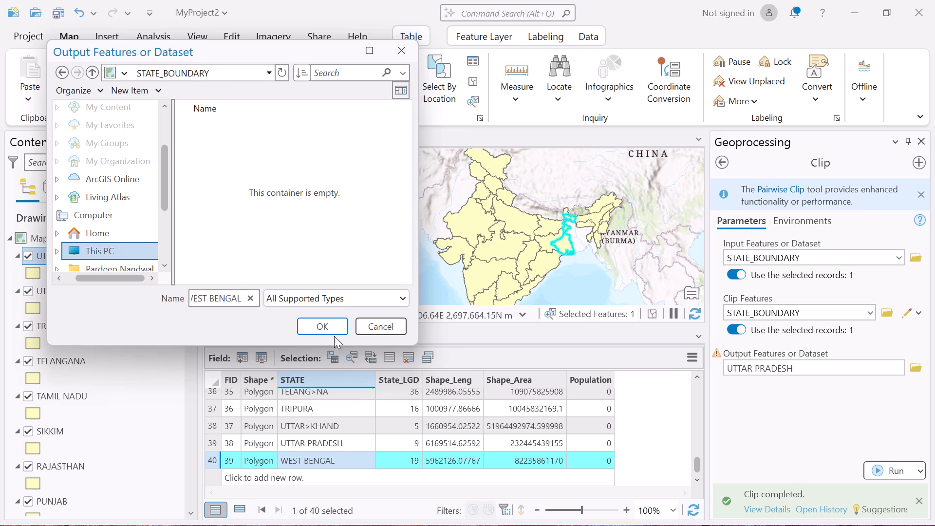
left_click(327, 333)
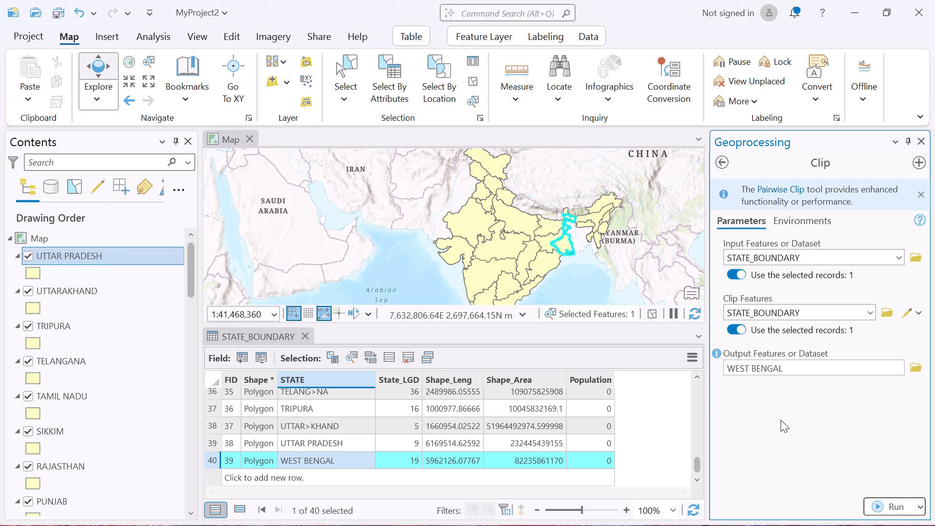
left_click(877, 509)
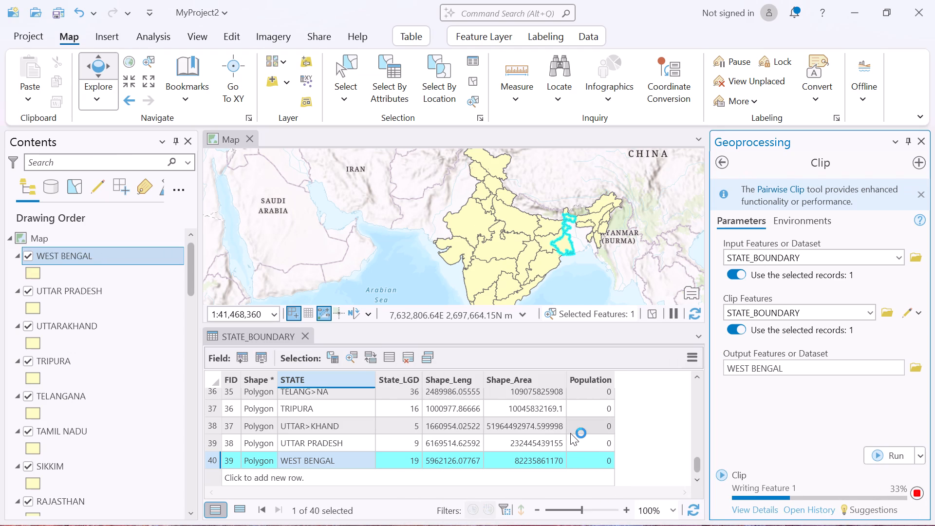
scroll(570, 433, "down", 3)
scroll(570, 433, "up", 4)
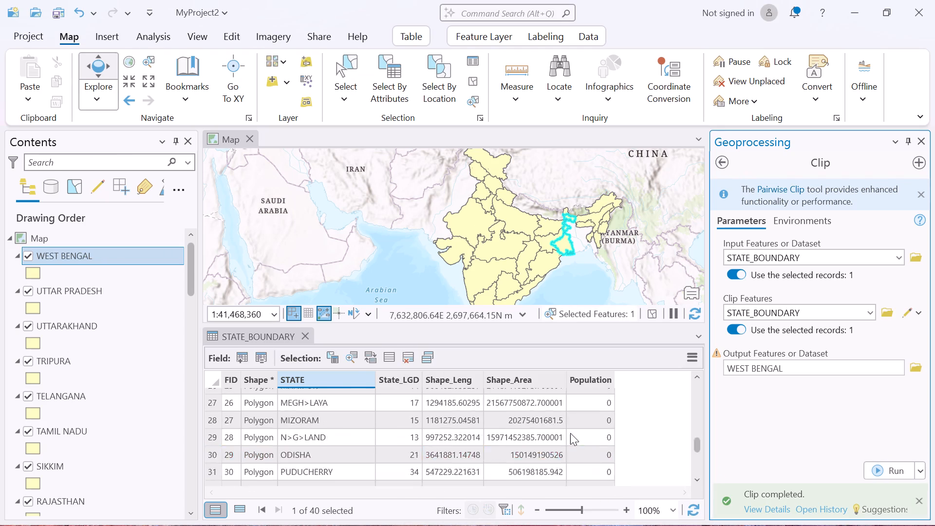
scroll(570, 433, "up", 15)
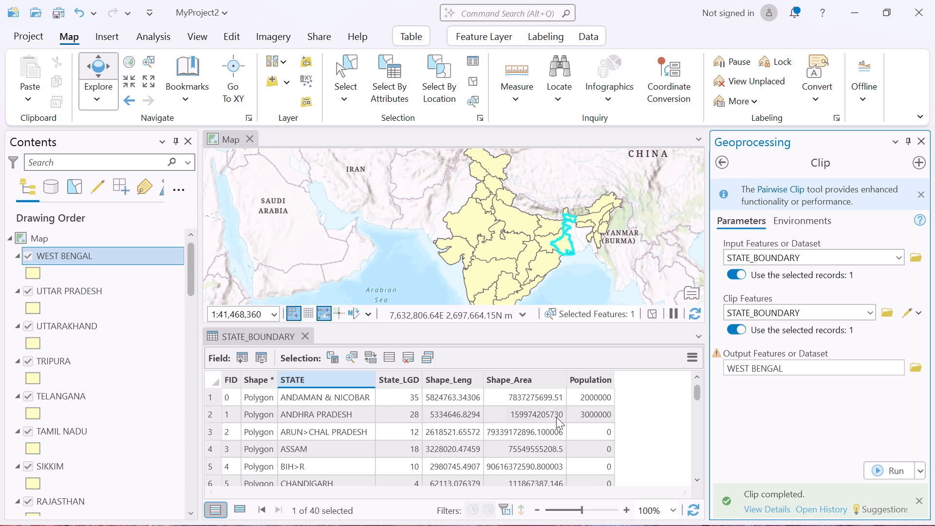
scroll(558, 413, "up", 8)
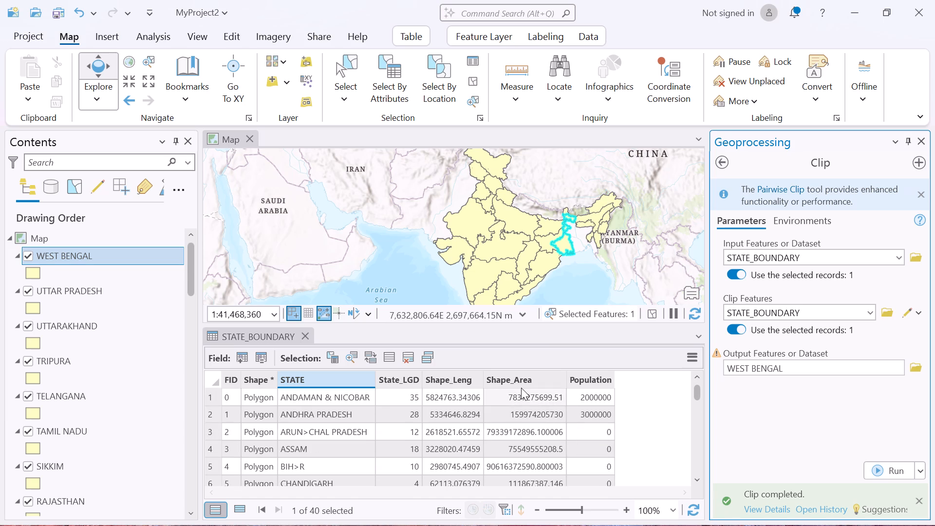
Close ArcGIS Pro without saving the changes to MyProject2.
left_click(934, 0)
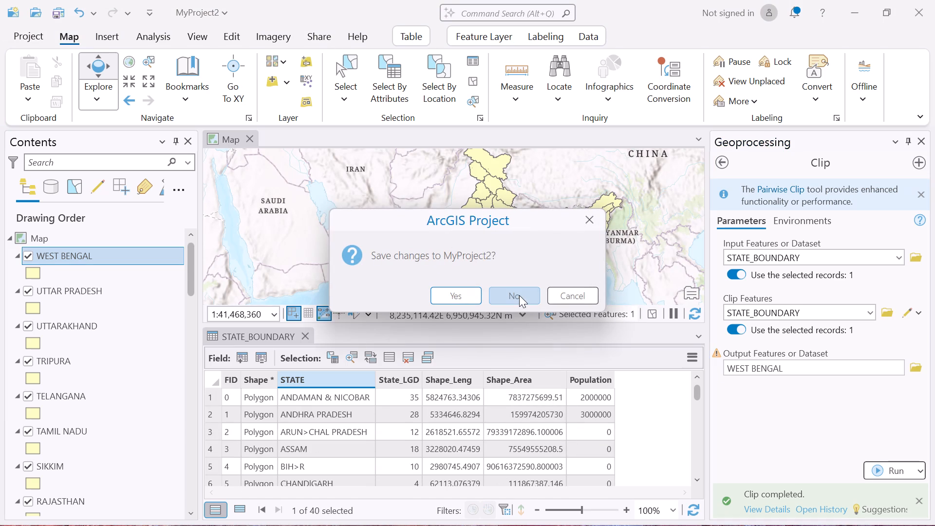
left_click(519, 295)
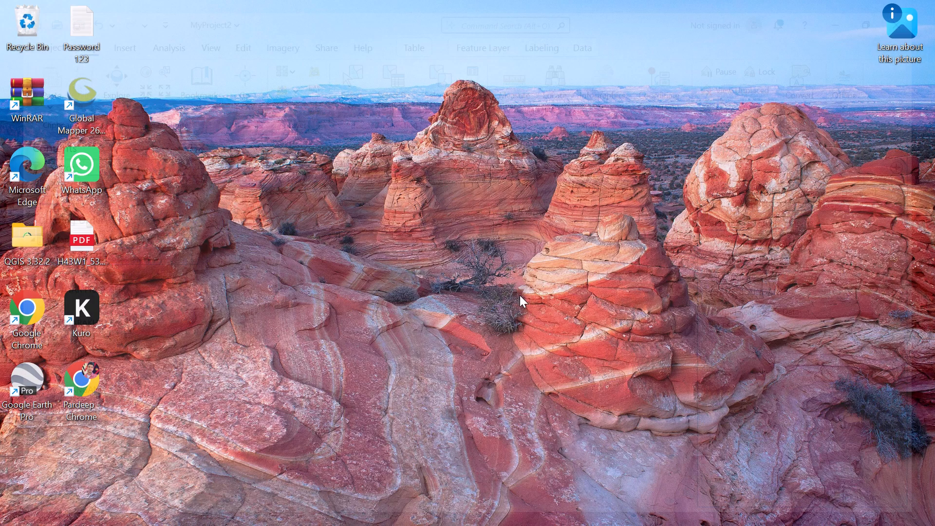
Refresh the Windows desktop.
right_click(441, 187)
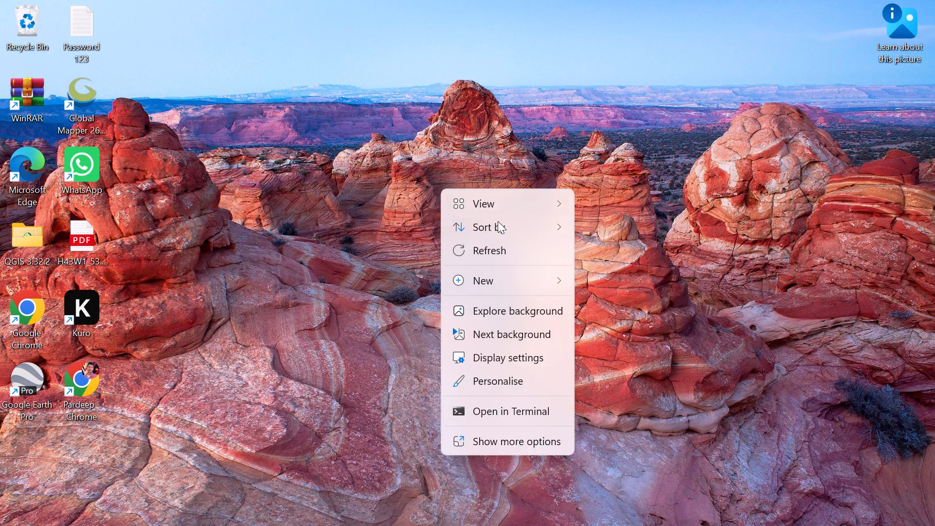
left_click(505, 252)
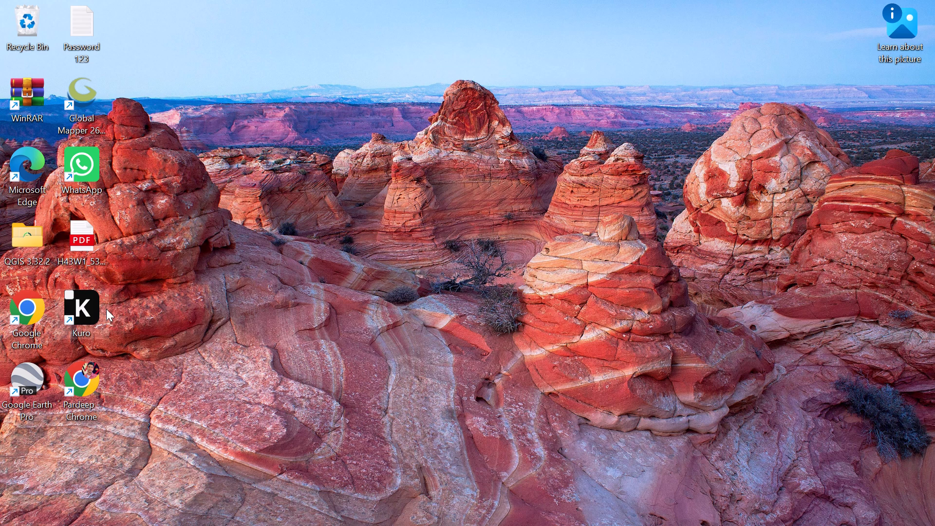
Launch Kuro from the desktop.
double_click(82, 309)
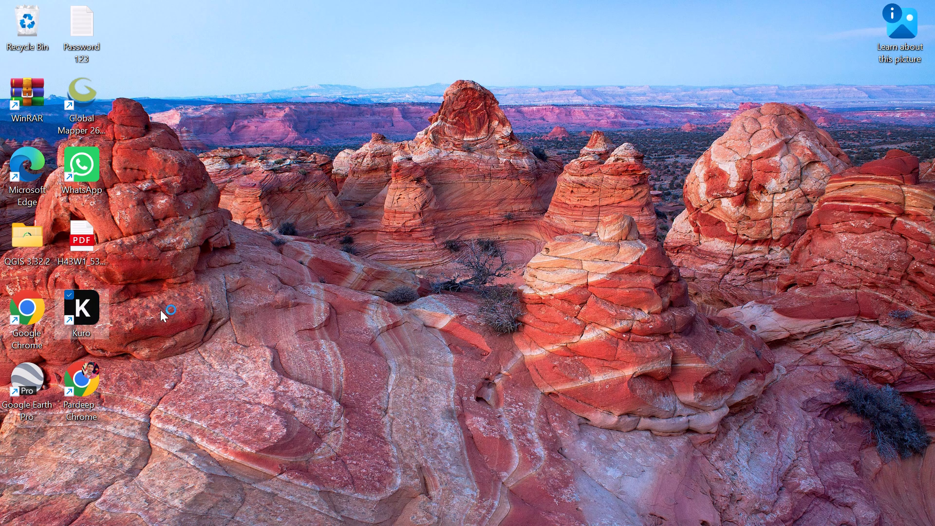